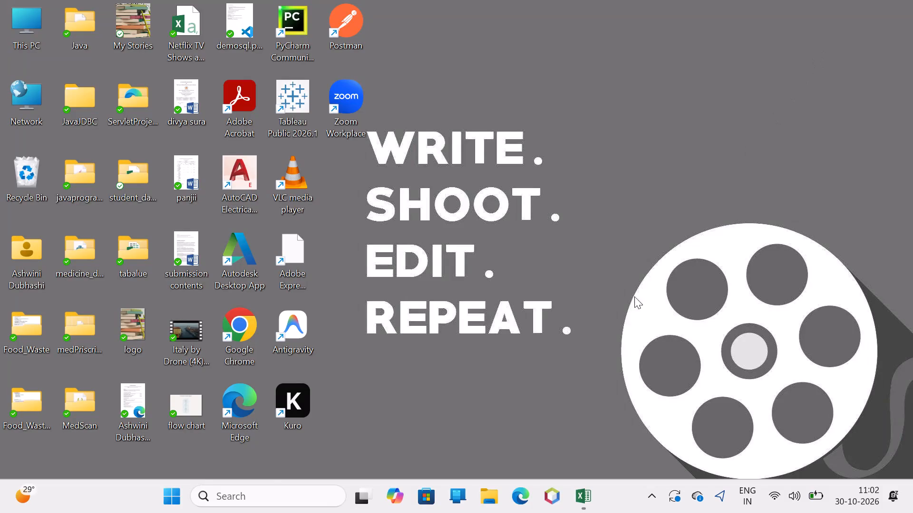
Open Tableau Public, dismiss the file recovery prompt and open the recent workbook Book3.
{"action": "double_click", "coordinate": [283, 93]}
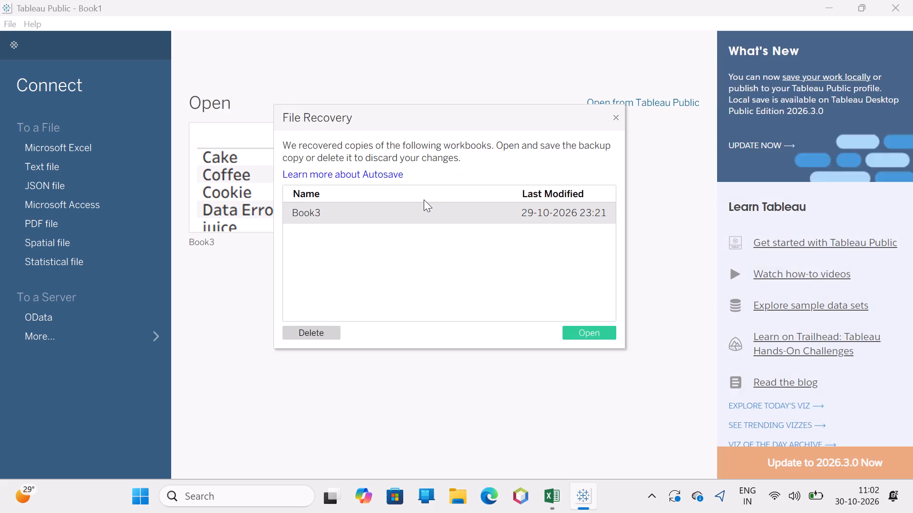
{"action": "left_click", "coordinate": [614, 118]}
{"action": "double_click", "coordinate": [222, 197]}
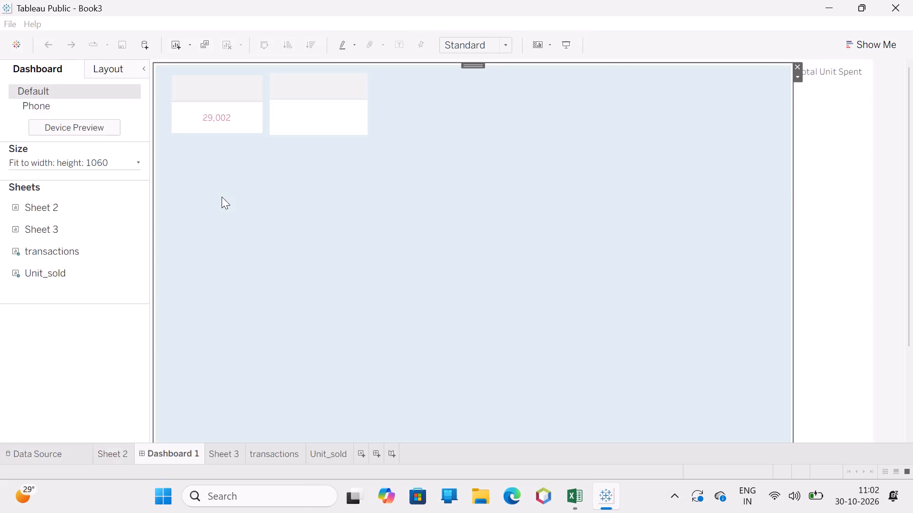
{"action": "left_click", "coordinate": [324, 234]}
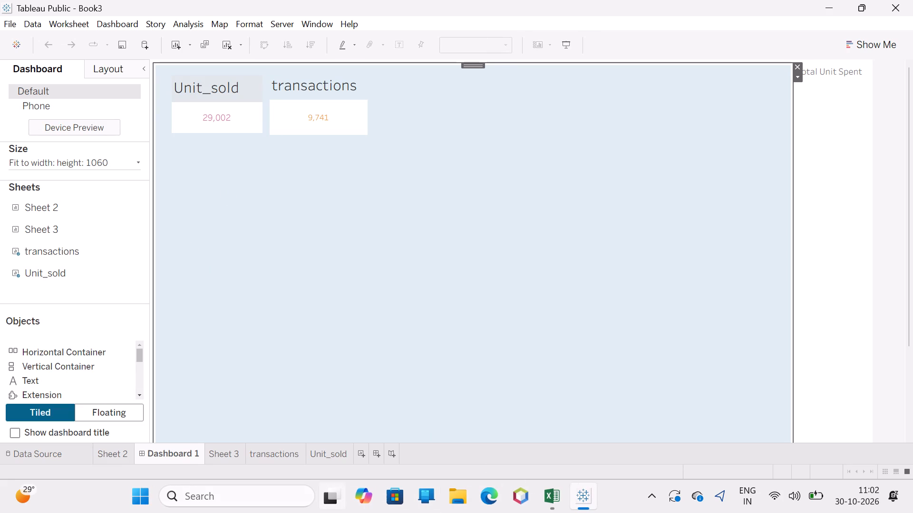
{"action": "left_click", "coordinate": [278, 496]}
{"action": "type", "text": "ch"}
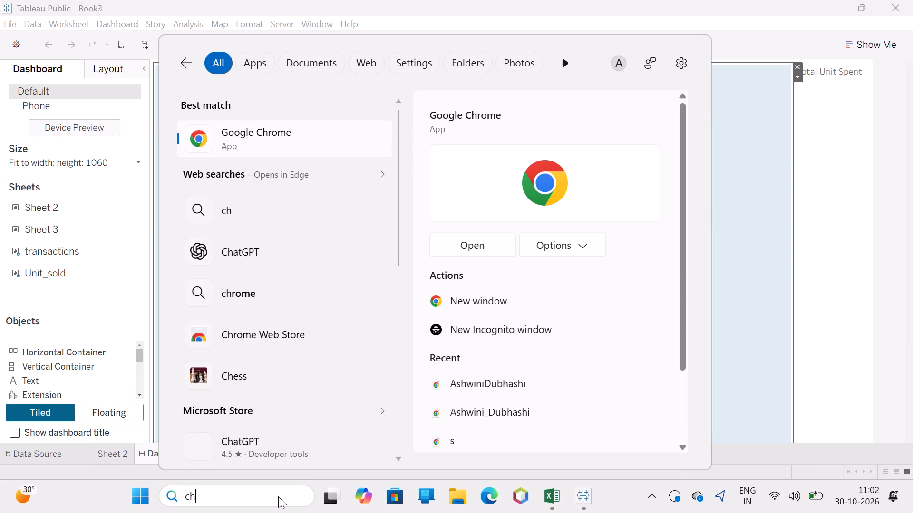
{"action": "left_click", "coordinate": [528, 186]}
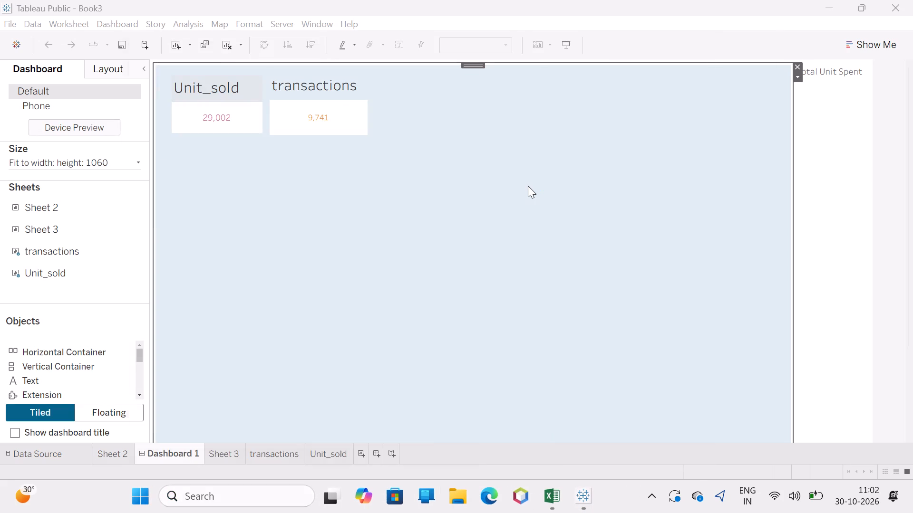
{"action": "left_click", "coordinate": [517, 299]}
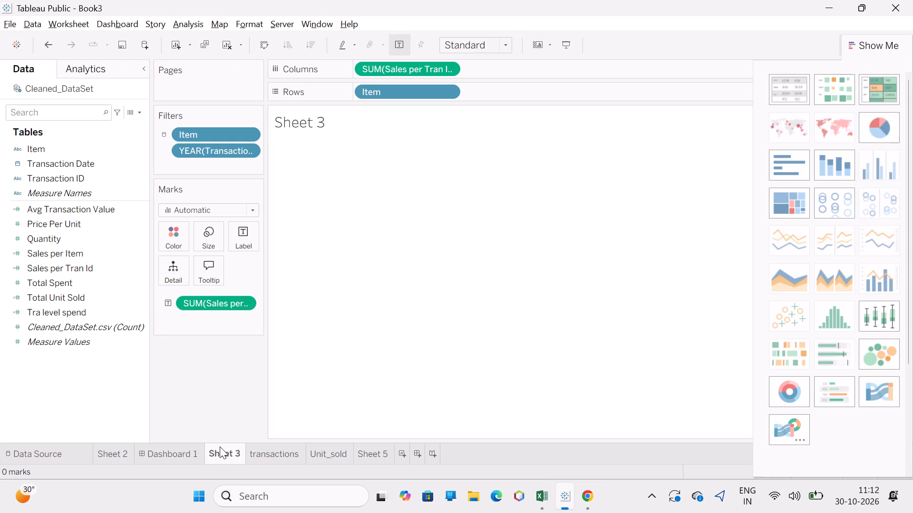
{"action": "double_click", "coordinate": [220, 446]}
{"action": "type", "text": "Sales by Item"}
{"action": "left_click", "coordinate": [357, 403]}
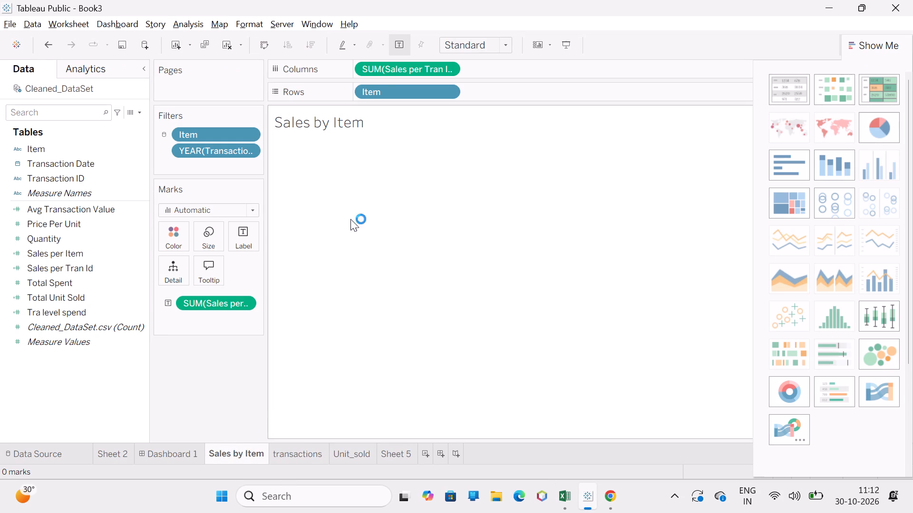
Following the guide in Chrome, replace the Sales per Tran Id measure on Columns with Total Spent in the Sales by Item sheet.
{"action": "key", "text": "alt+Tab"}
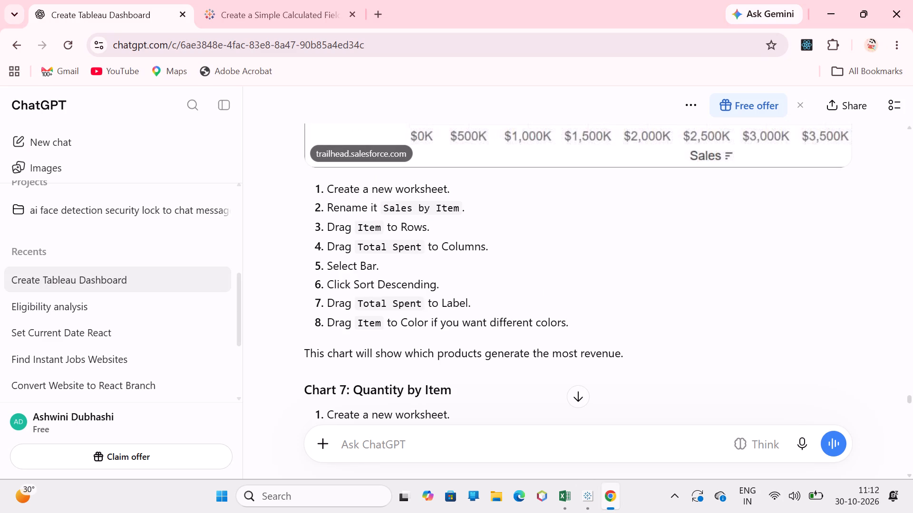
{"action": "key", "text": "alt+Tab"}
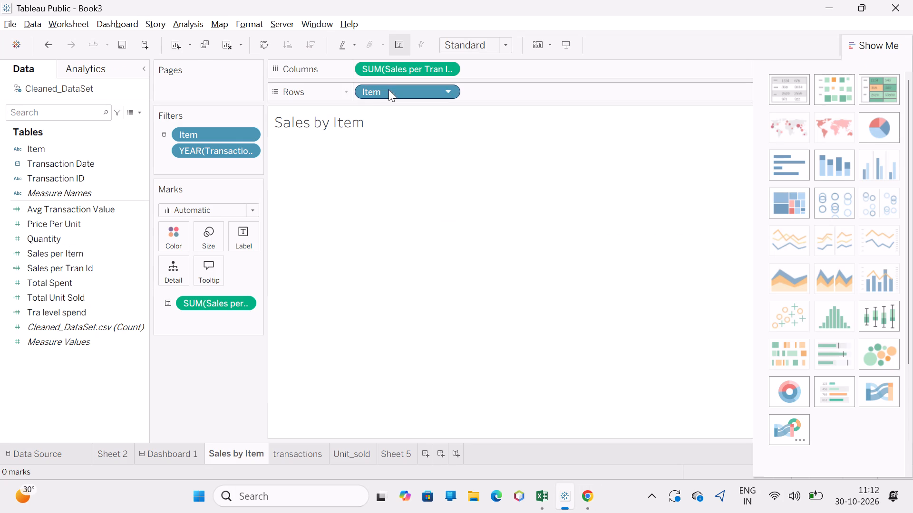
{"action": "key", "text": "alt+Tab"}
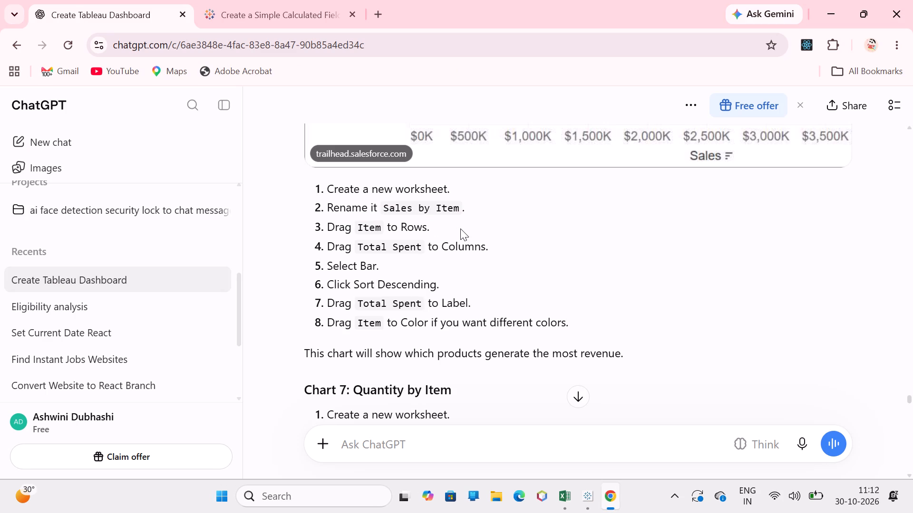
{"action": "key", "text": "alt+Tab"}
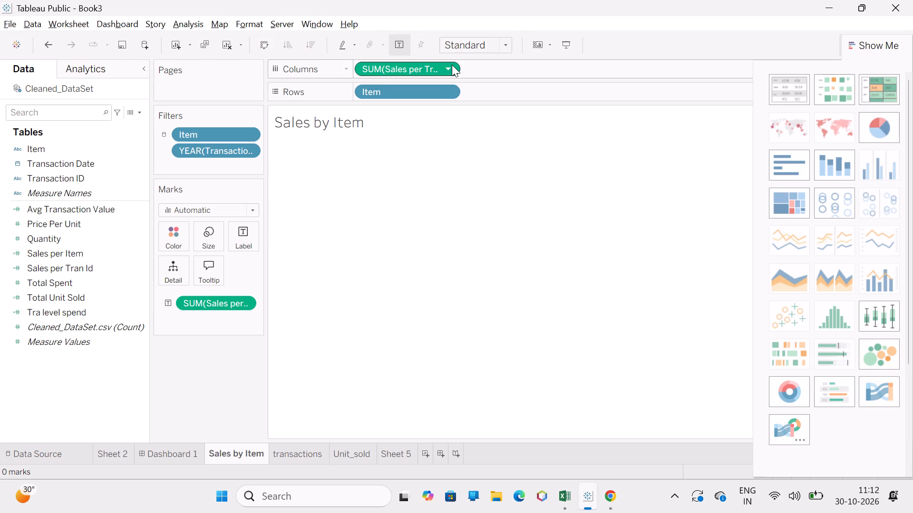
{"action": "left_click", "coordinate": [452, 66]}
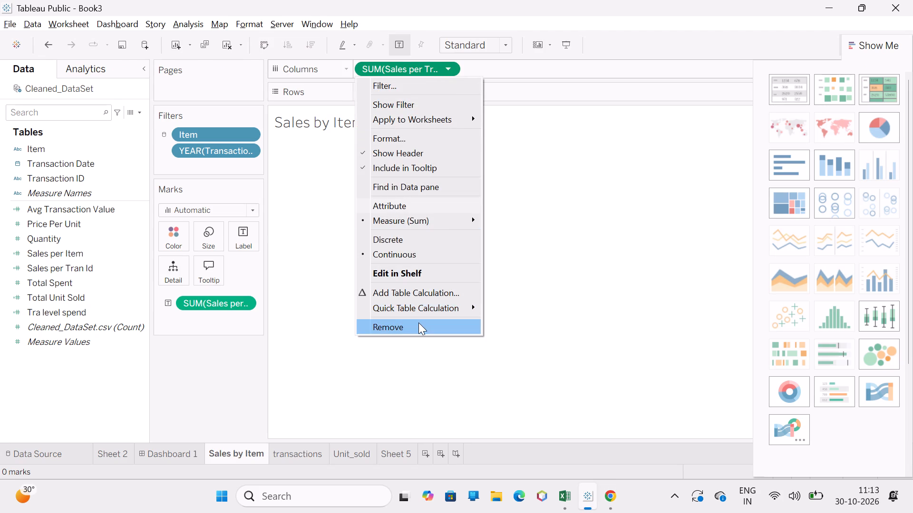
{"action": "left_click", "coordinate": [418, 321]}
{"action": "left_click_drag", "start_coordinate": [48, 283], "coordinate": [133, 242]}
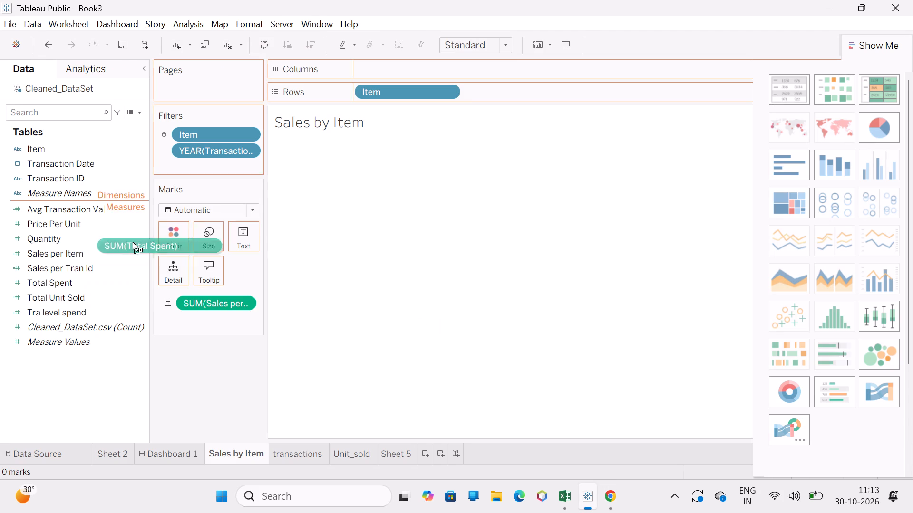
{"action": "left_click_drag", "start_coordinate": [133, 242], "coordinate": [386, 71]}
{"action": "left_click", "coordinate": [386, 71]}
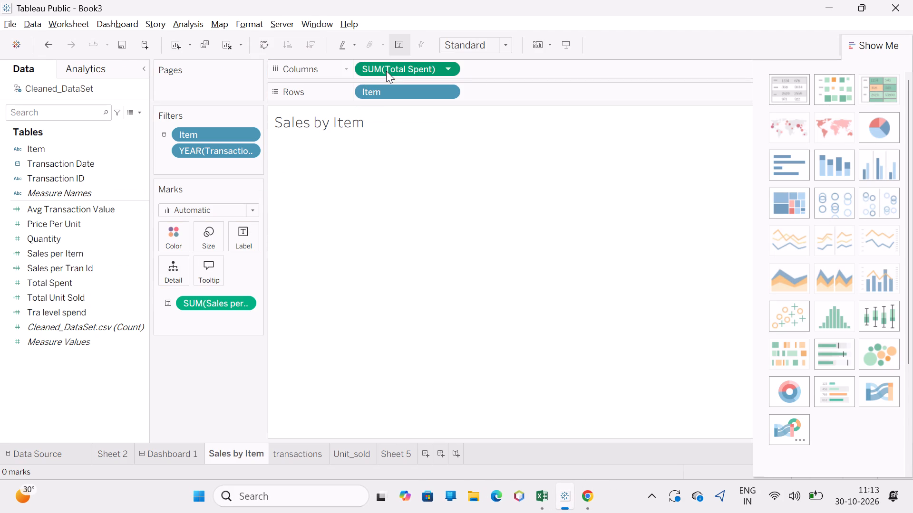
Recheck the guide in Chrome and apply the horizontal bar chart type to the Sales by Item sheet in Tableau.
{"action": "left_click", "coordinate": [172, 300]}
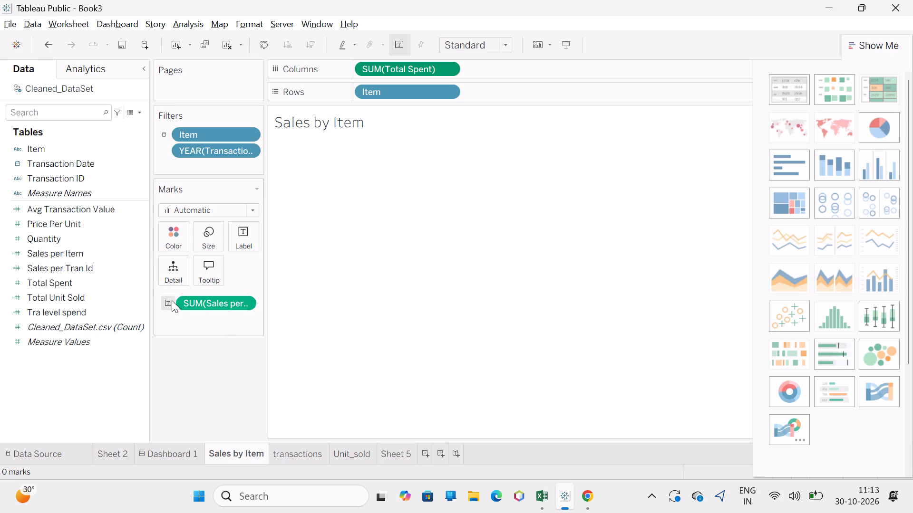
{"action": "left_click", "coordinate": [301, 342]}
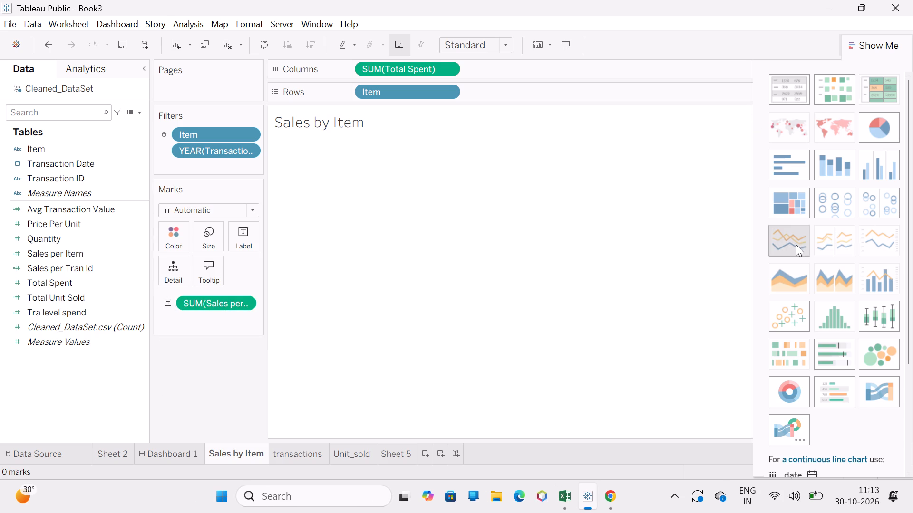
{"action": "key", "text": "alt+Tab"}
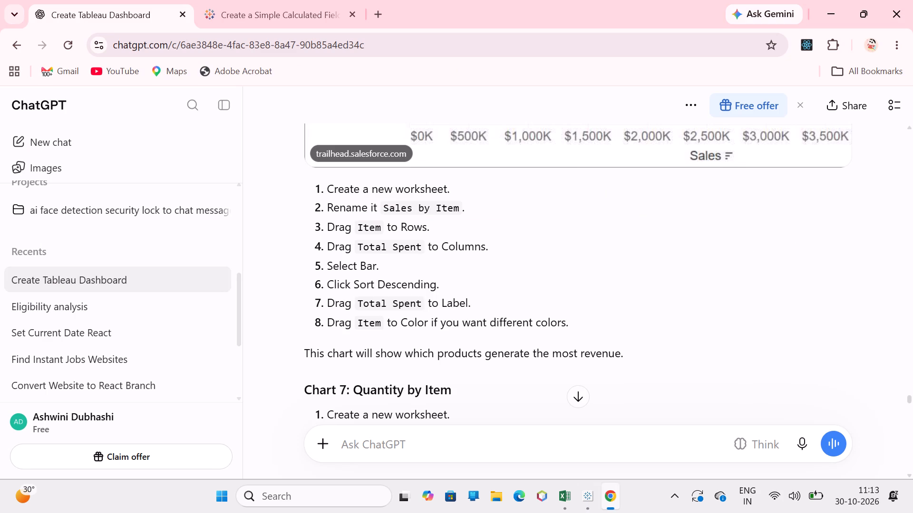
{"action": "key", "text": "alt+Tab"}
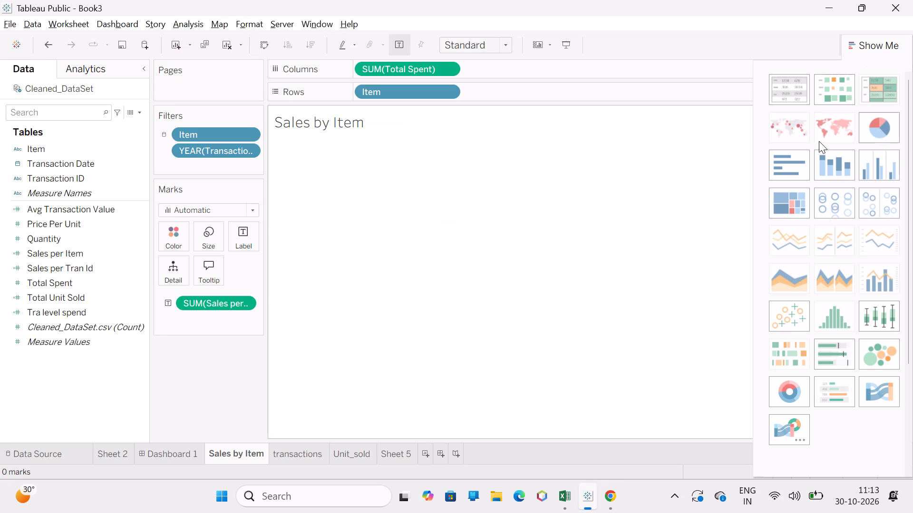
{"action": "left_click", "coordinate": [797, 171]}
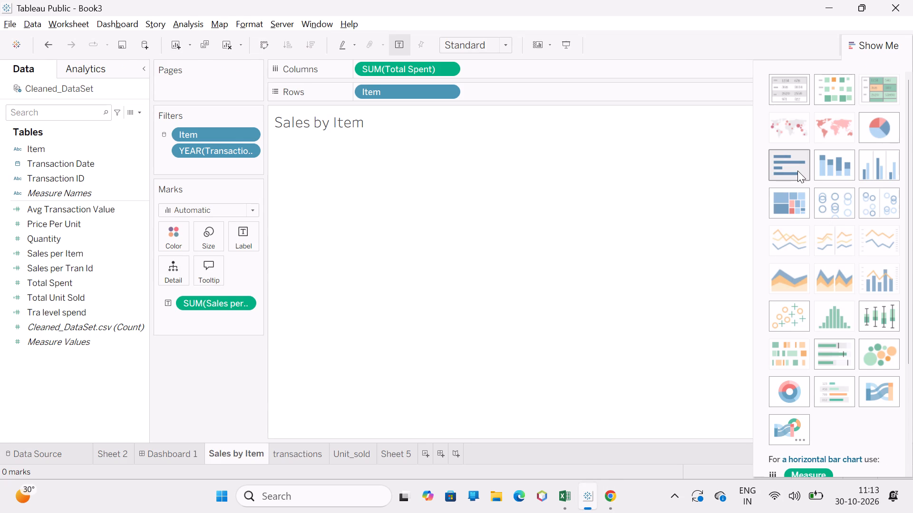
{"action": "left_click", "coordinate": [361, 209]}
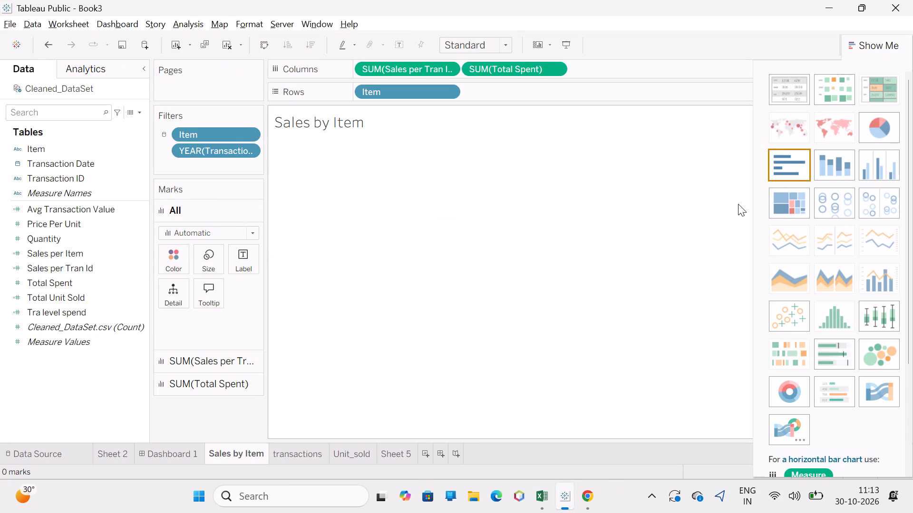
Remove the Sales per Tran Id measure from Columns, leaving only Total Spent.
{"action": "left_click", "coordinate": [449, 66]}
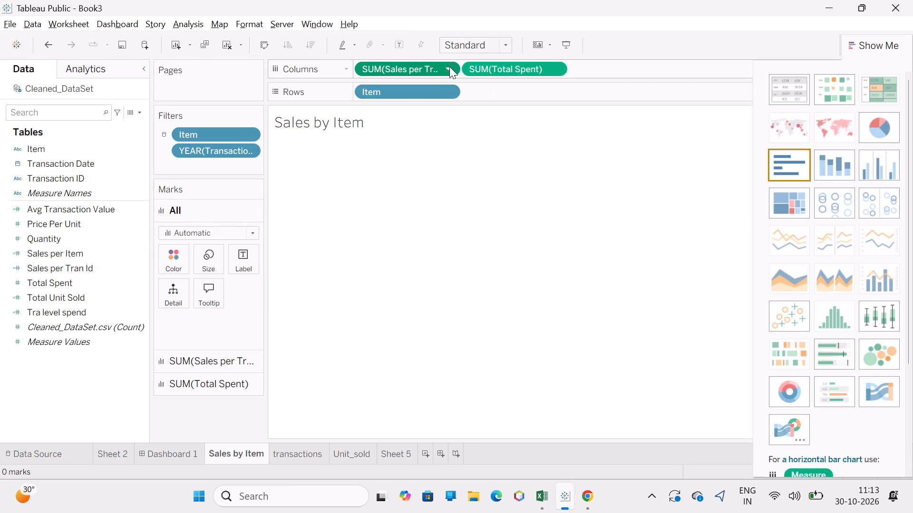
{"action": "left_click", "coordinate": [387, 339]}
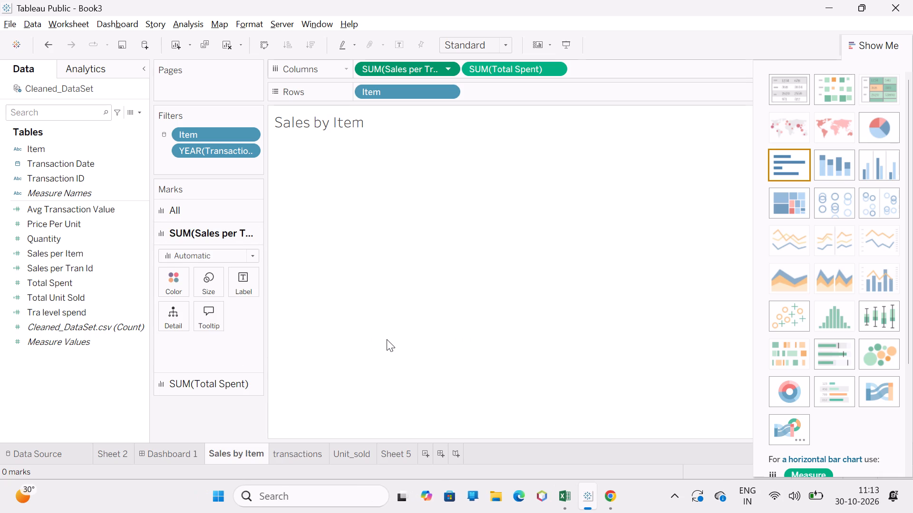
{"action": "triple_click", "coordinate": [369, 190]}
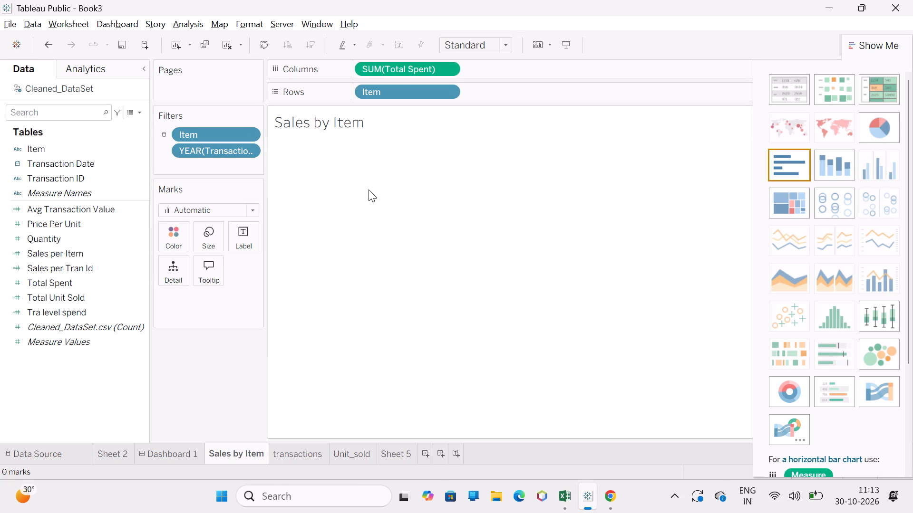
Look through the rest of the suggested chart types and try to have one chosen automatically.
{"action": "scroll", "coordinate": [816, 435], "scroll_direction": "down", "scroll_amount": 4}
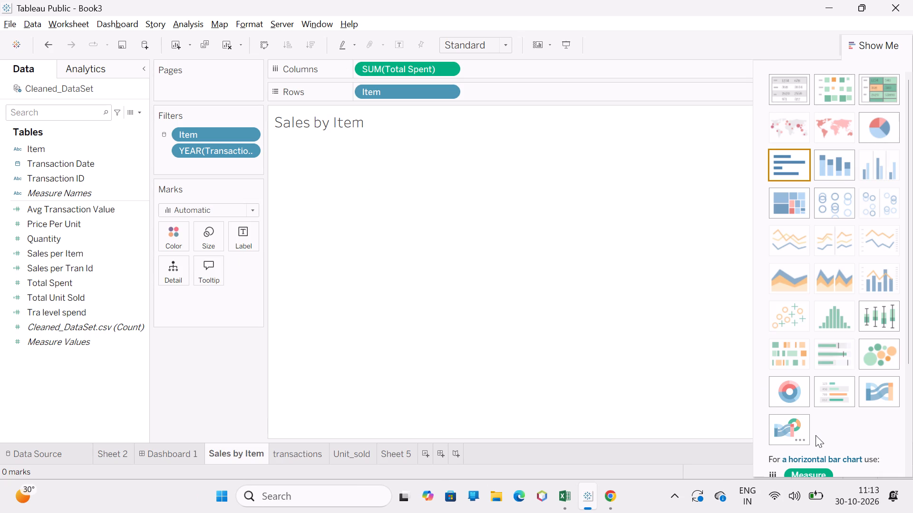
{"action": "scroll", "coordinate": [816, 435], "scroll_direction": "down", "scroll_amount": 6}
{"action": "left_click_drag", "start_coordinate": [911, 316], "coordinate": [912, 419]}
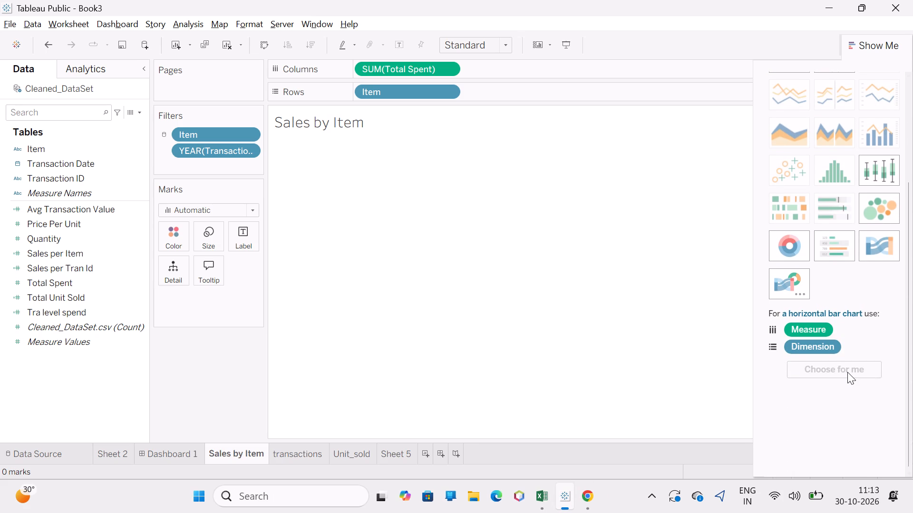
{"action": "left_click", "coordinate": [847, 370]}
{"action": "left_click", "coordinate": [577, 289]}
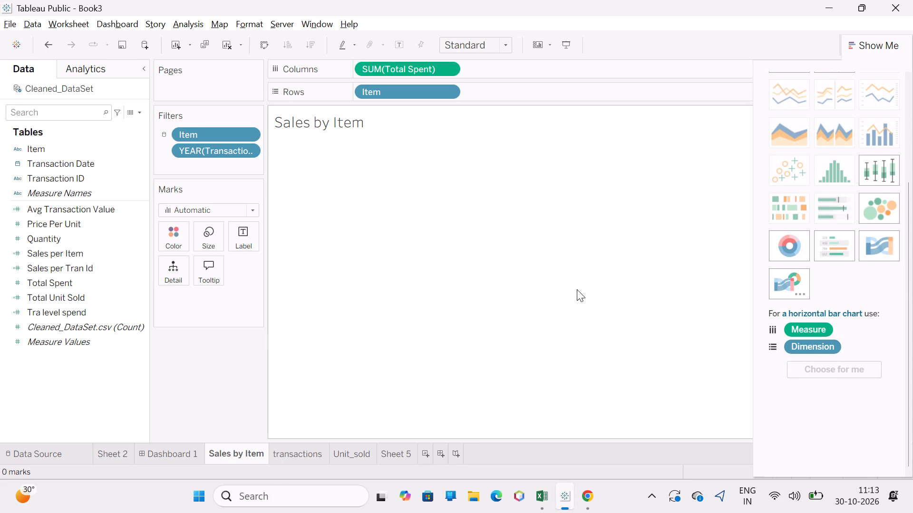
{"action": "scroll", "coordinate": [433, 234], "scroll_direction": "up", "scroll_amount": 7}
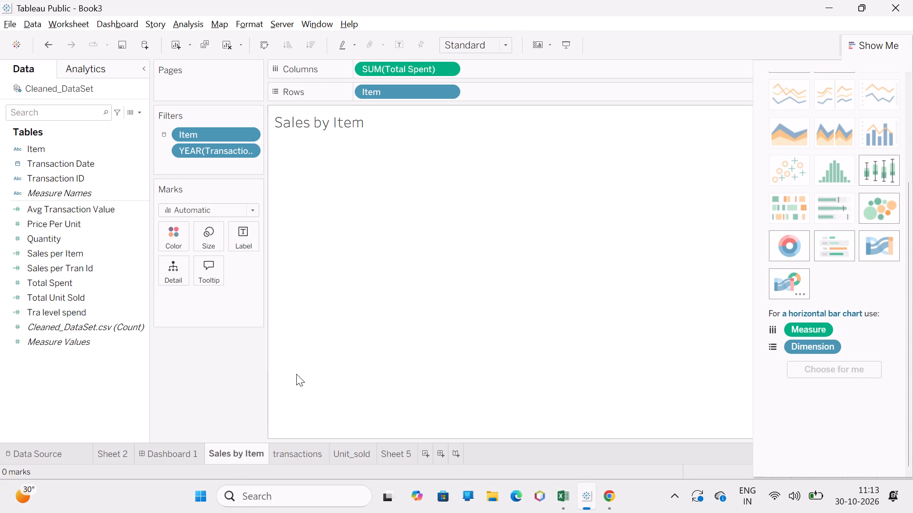
Delete the Sales by Item worksheet and the Sheet 2 worksheet from the workbook.
{"action": "left_click", "coordinate": [258, 456]}
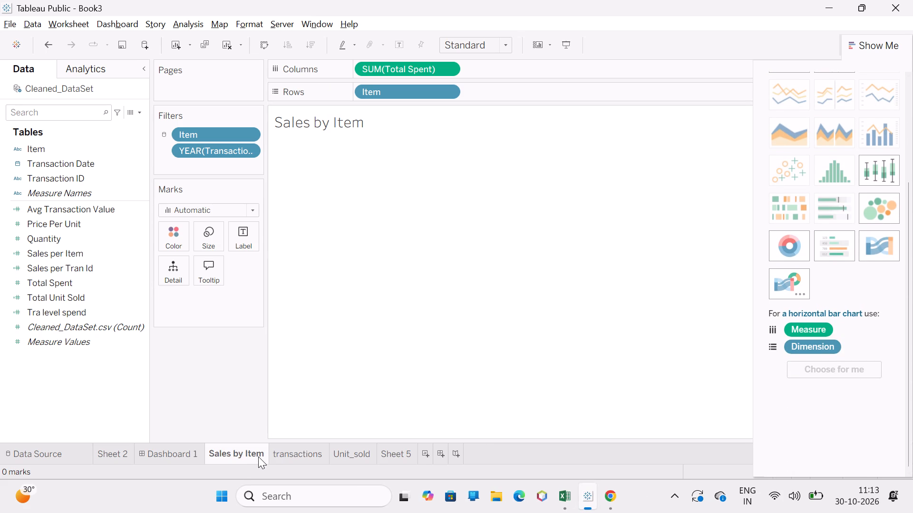
{"action": "right_click", "coordinate": [258, 456]}
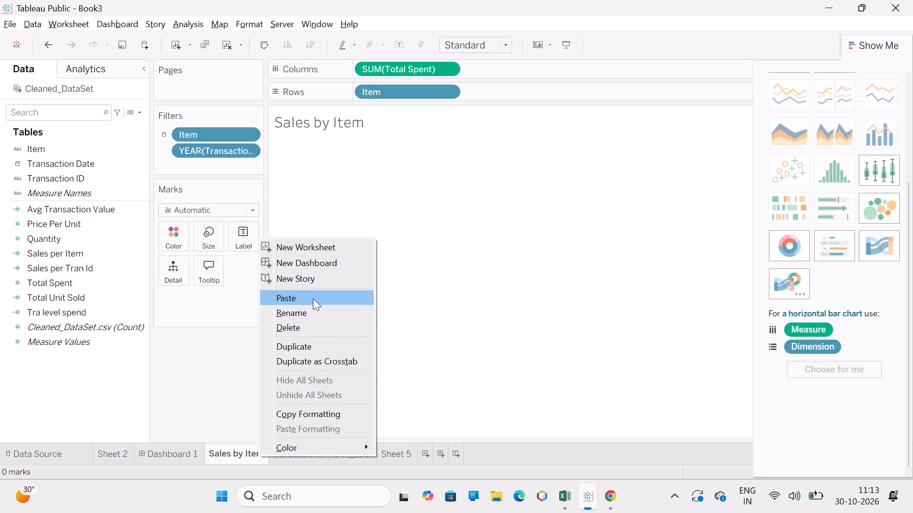
{"action": "left_click", "coordinate": [319, 329]}
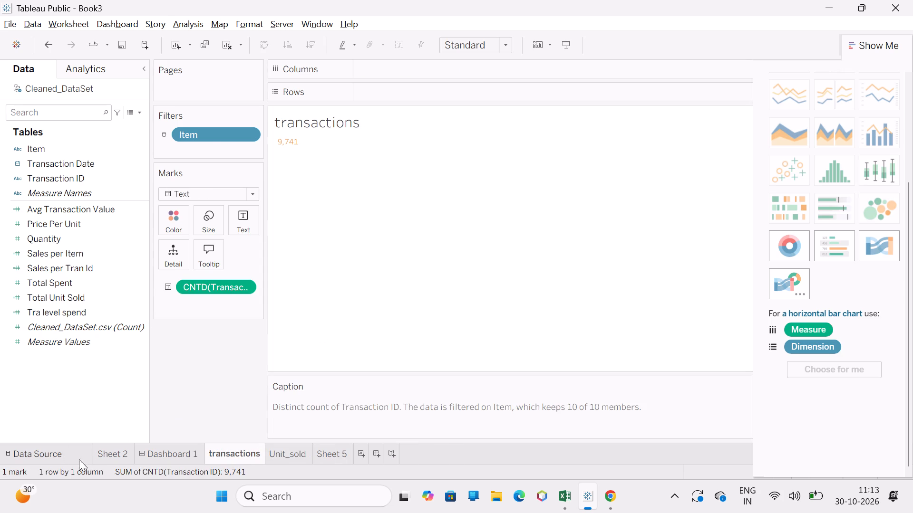
{"action": "left_click", "coordinate": [103, 455]}
{"action": "right_click", "coordinate": [103, 455]}
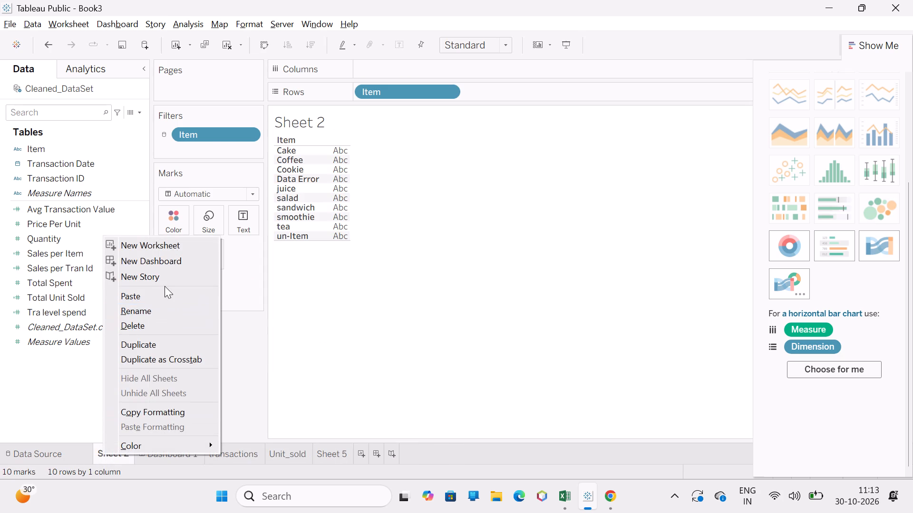
{"action": "left_click", "coordinate": [155, 321]}
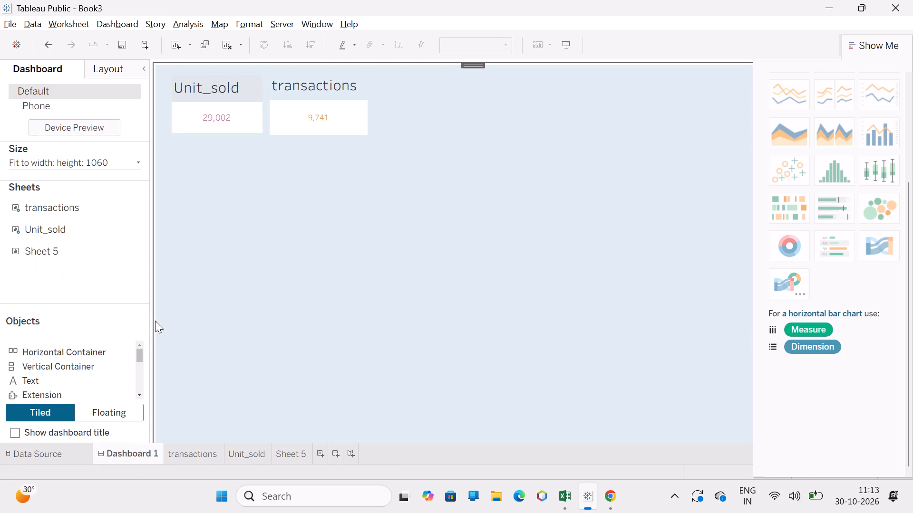
In Sheet 5, build a bar chart with Item on Rows and Total Spent on Columns.
{"action": "left_click", "coordinate": [300, 450]}
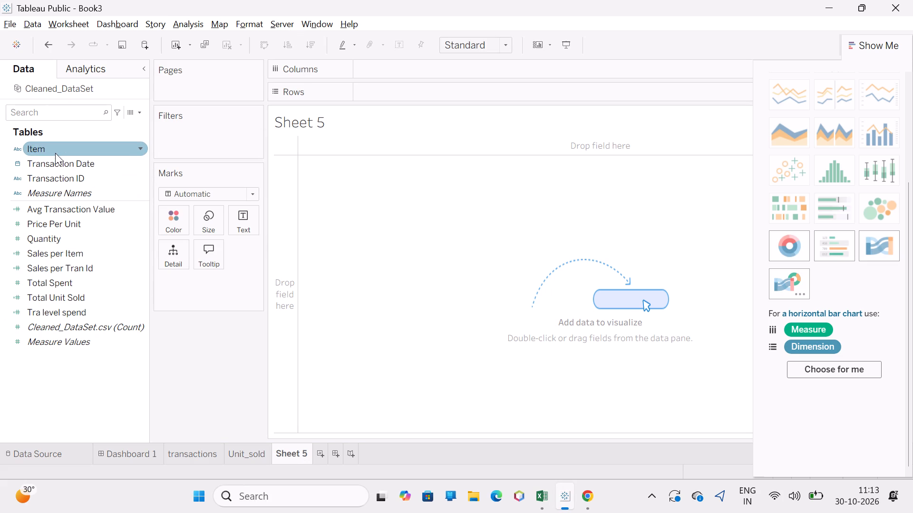
{"action": "left_click_drag", "start_coordinate": [54, 152], "coordinate": [398, 97]}
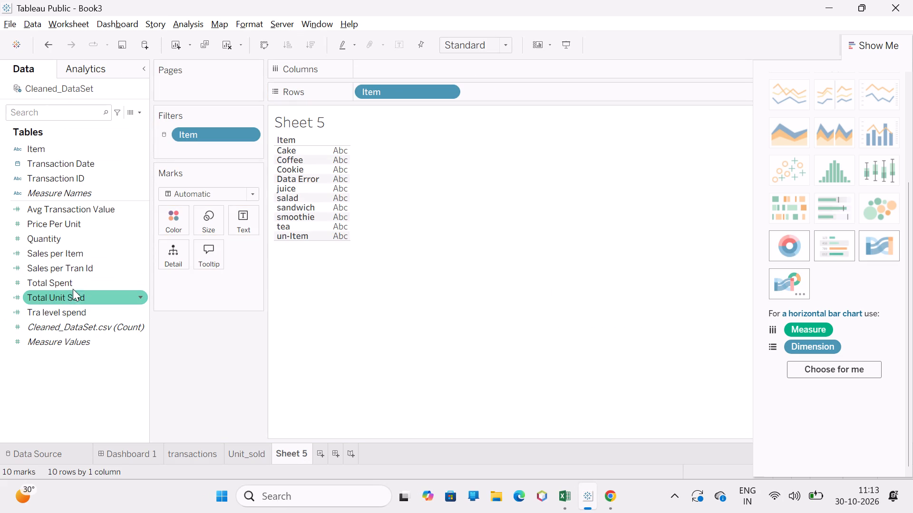
{"action": "left_click_drag", "start_coordinate": [78, 282], "coordinate": [410, 69]}
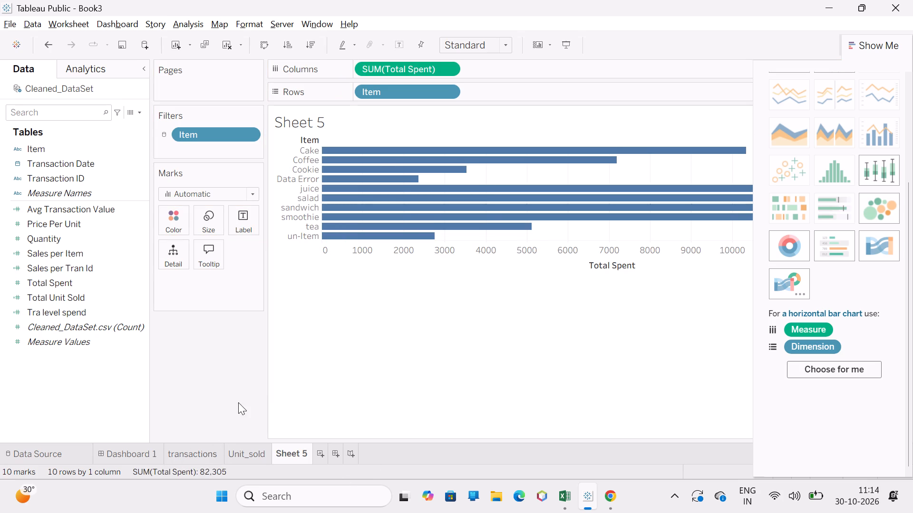
{"action": "left_click", "coordinate": [320, 454]}
{"action": "key", "text": "alt+Tab"}
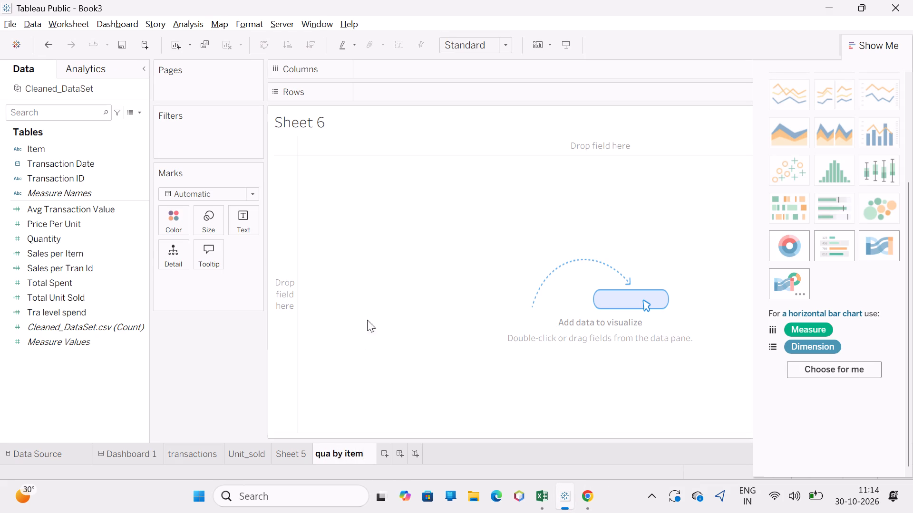
{"action": "left_click", "coordinate": [363, 218]}
Following the Chart 7 instructions, place Item on Rows and Quantity on Columns to build a bar chart.
{"action": "key", "text": "alt+Tab"}
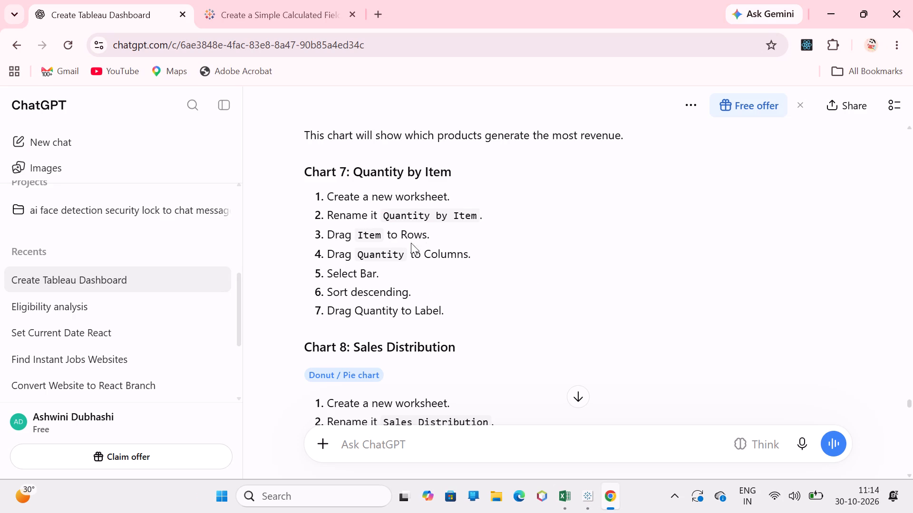
{"action": "key", "text": "alt+Tab"}
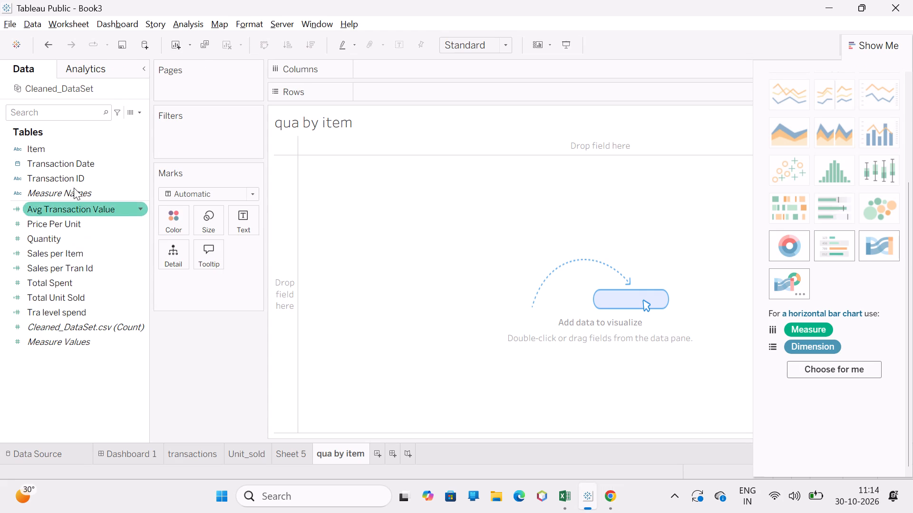
{"action": "left_click_drag", "start_coordinate": [73, 150], "coordinate": [400, 98]}
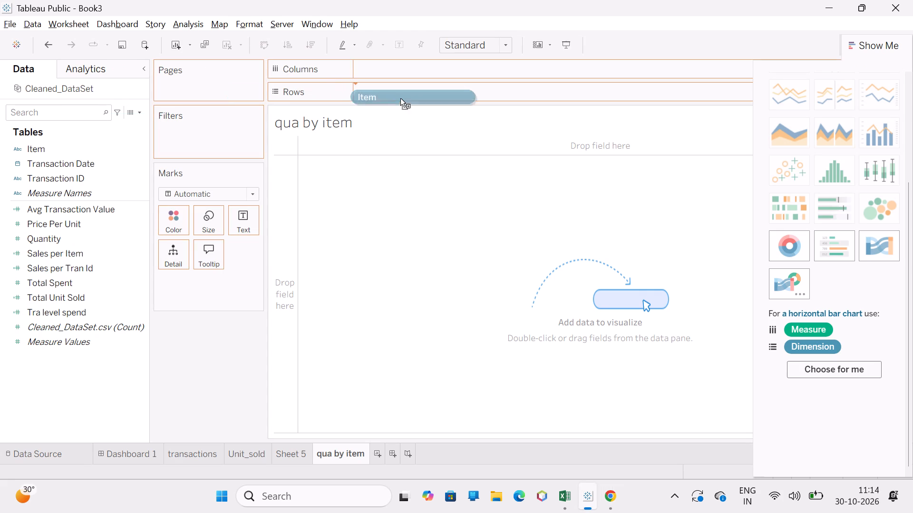
{"action": "left_click_drag", "start_coordinate": [400, 98], "coordinate": [401, 99]}
{"action": "left_click_drag", "start_coordinate": [73, 240], "coordinate": [161, 220]}
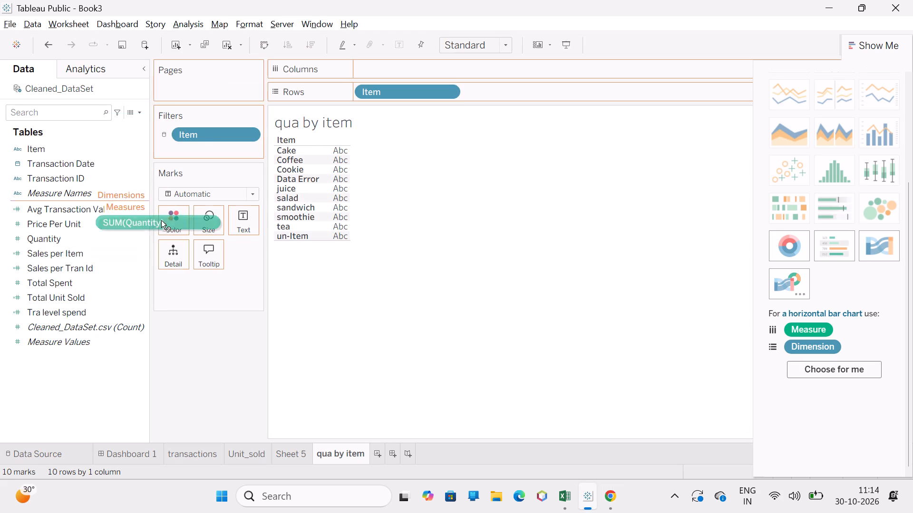
{"action": "left_click_drag", "start_coordinate": [161, 220], "coordinate": [411, 65]}
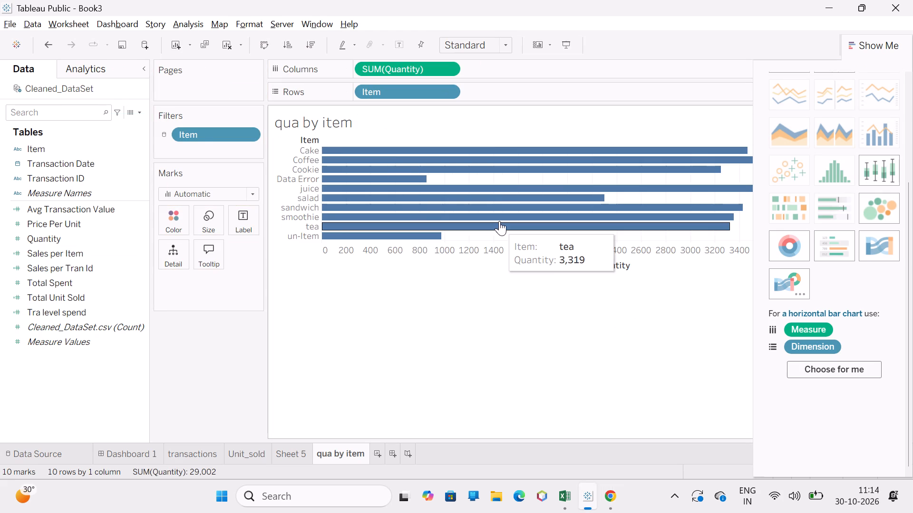
Check the guide again, turn the qua by item chart into a histogram of Quantity, and inspect its bars.
{"action": "key", "text": "alt+Tab"}
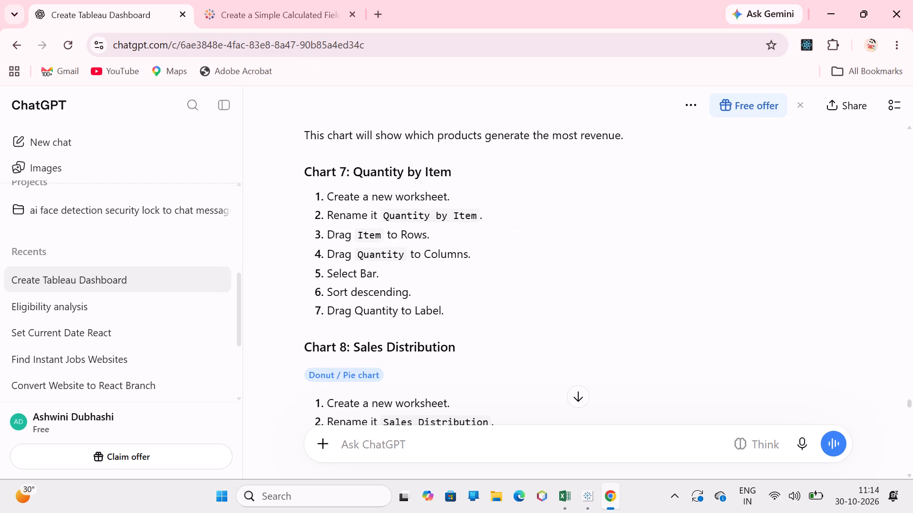
{"action": "key", "text": "alt+Tab"}
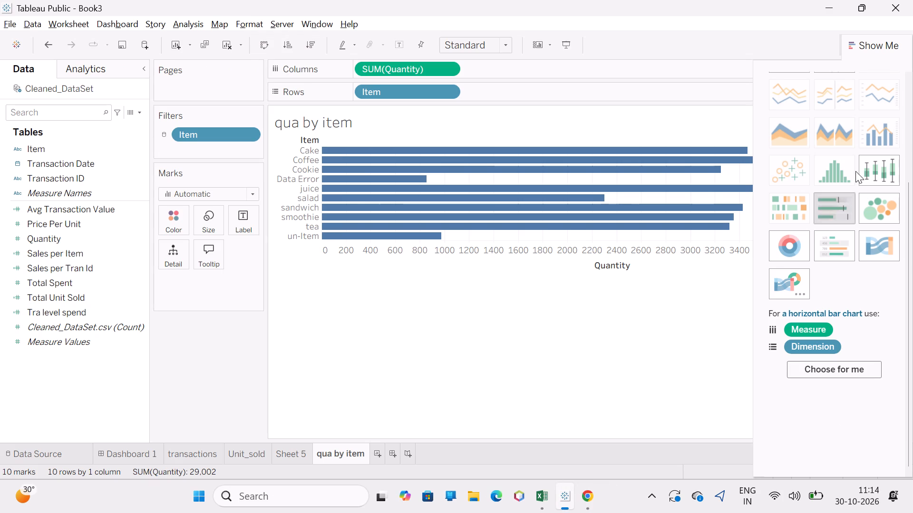
{"action": "left_click", "coordinate": [846, 174]}
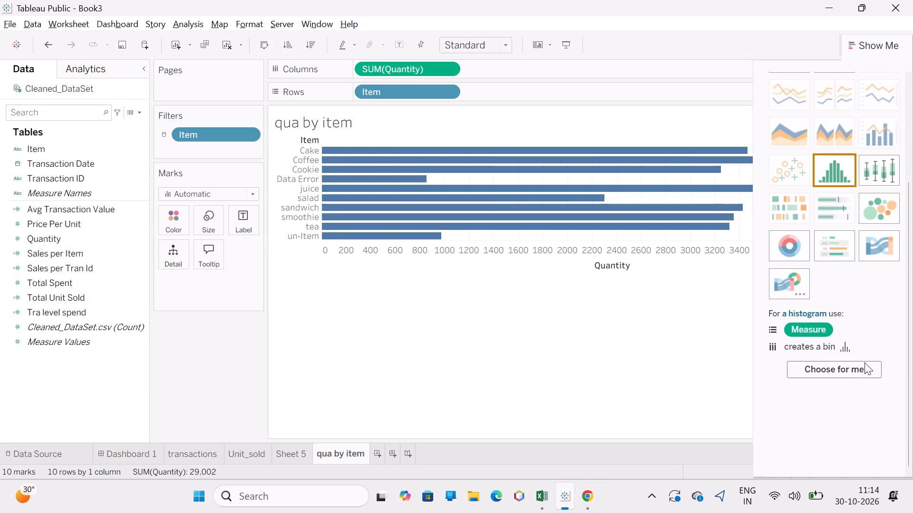
{"action": "left_click", "coordinate": [846, 373]}
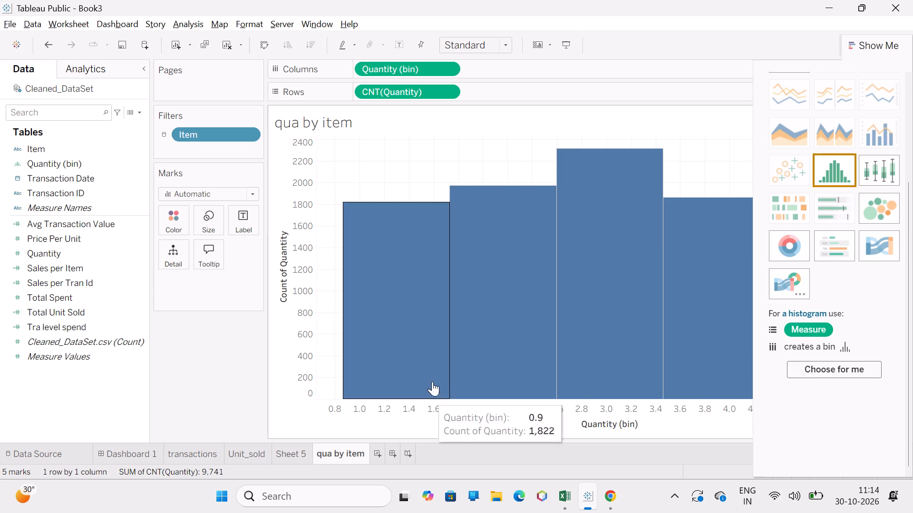
{"action": "left_click", "coordinate": [448, 364]}
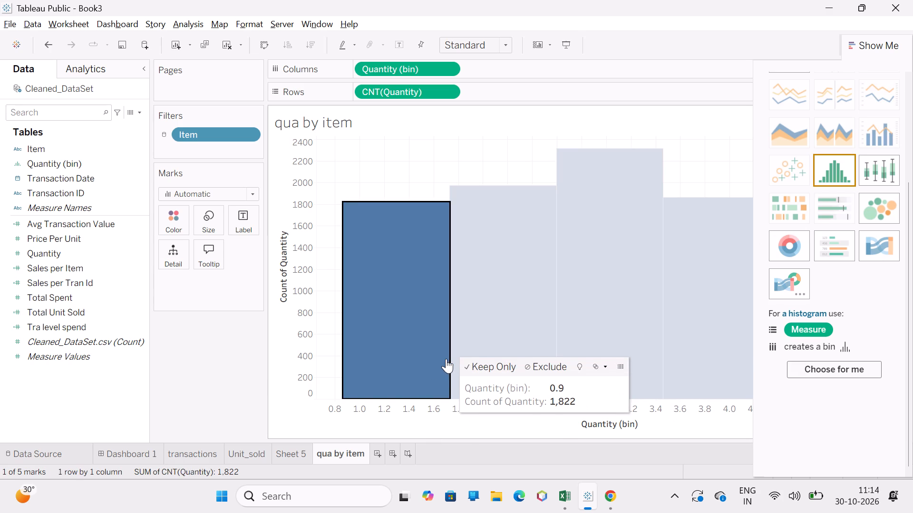
{"action": "left_click", "coordinate": [513, 323]}
{"action": "double_click", "coordinate": [513, 323]}
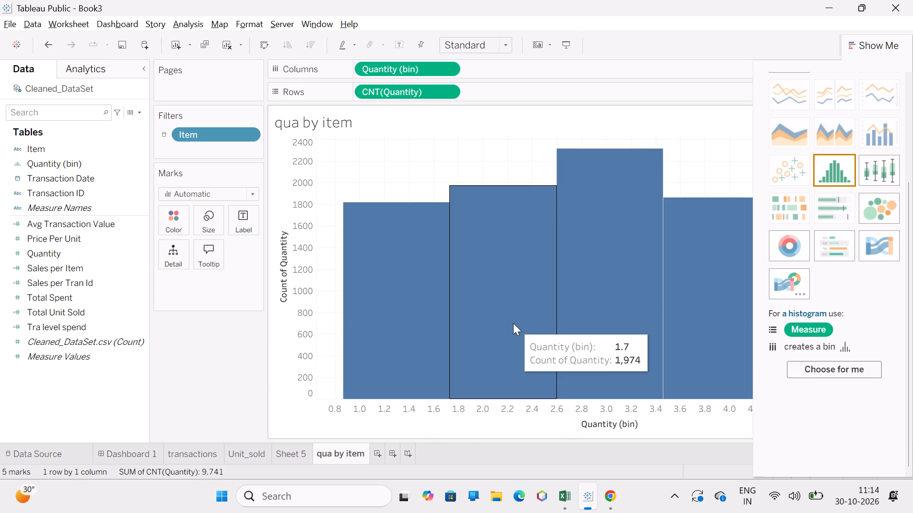
Add another worksheet for ChatGPT's Chart 8, Sales Distribution, and name it "Sales Distri".
{"action": "left_click", "coordinate": [377, 454]}
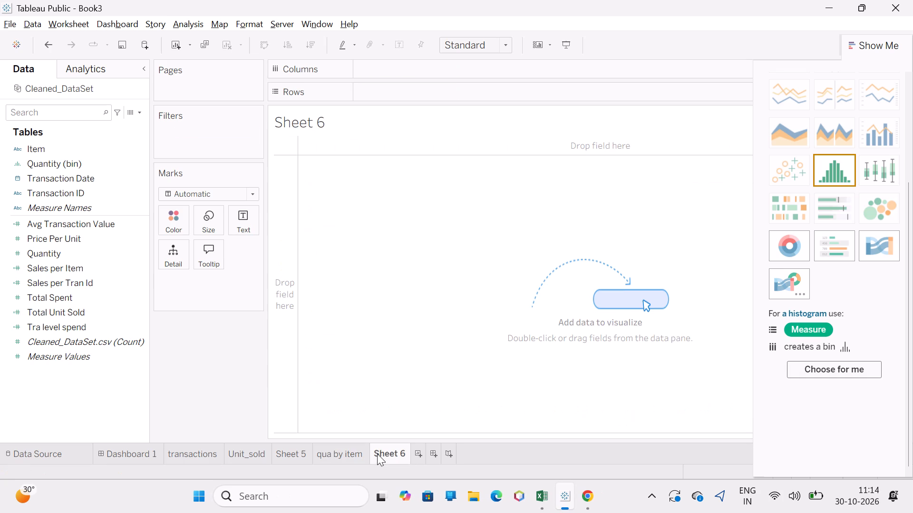
{"action": "key", "text": "alt+Tab"}
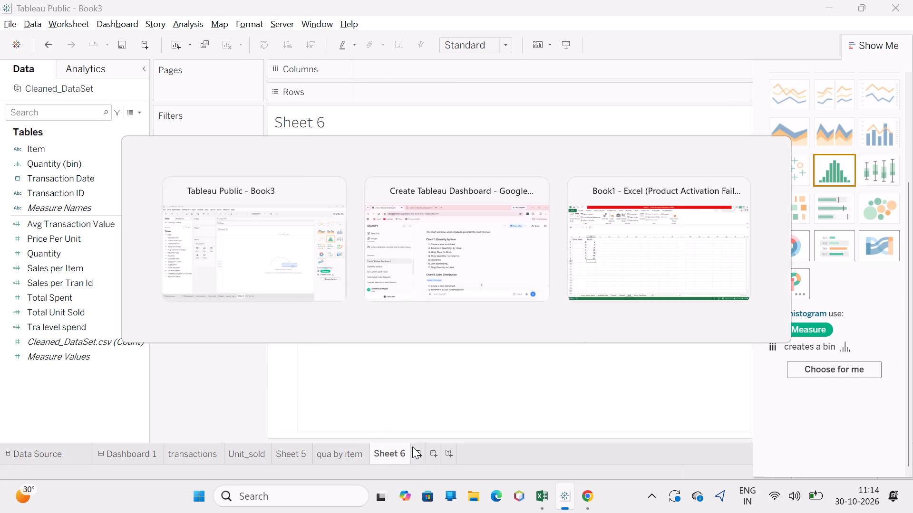
{"action": "scroll", "coordinate": [402, 314], "scroll_direction": "down", "scroll_amount": 3}
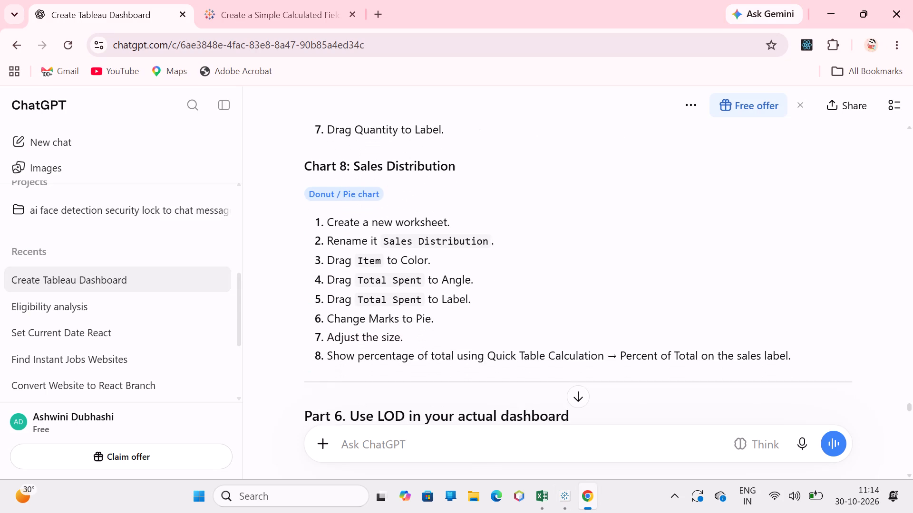
{"action": "scroll", "coordinate": [402, 314], "scroll_direction": "down", "scroll_amount": 1}
{"action": "key", "text": "alt+Tab"}
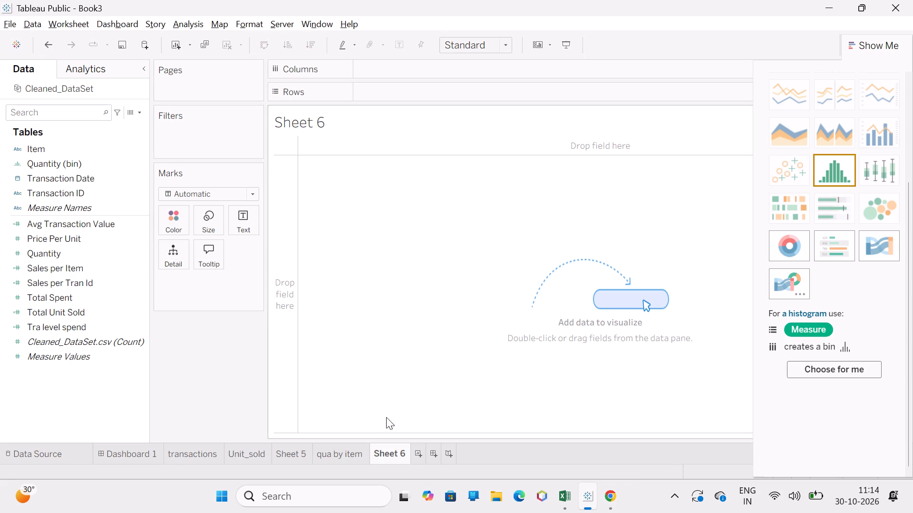
{"action": "double_click", "coordinate": [379, 446]}
{"action": "type", "text": "Sales Distri"}
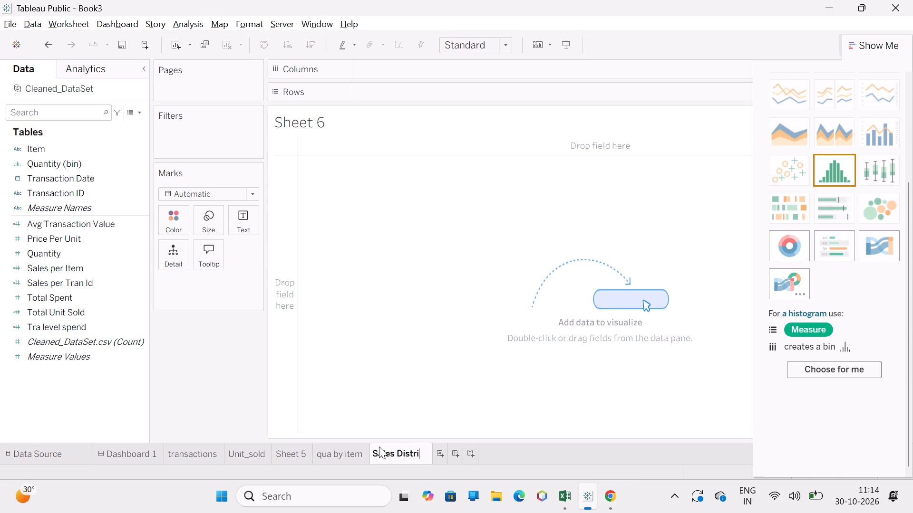
{"action": "left_click", "coordinate": [435, 283]}
Following the Chart 8 instructions, assign Item to Color and Total Spent to Label on the Sales Distri worksheet.
{"action": "key", "text": "alt+Tab"}
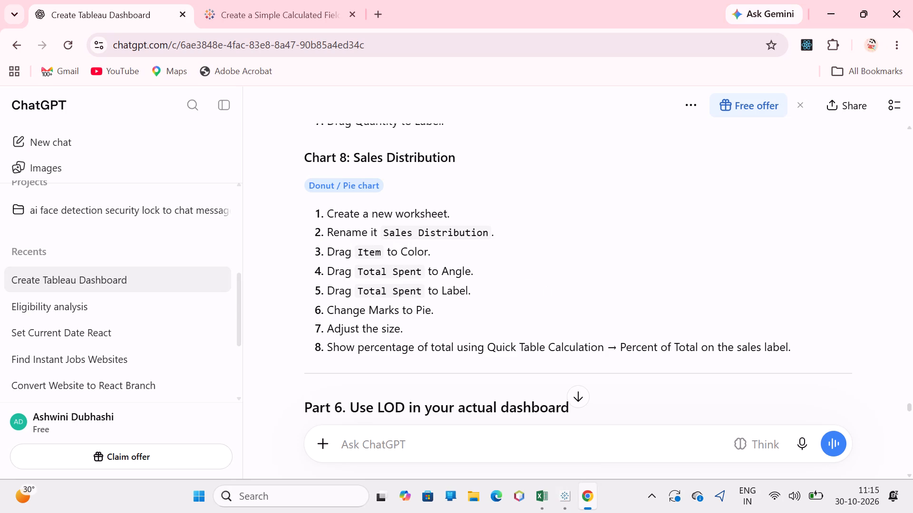
{"action": "key", "text": "alt+Tab"}
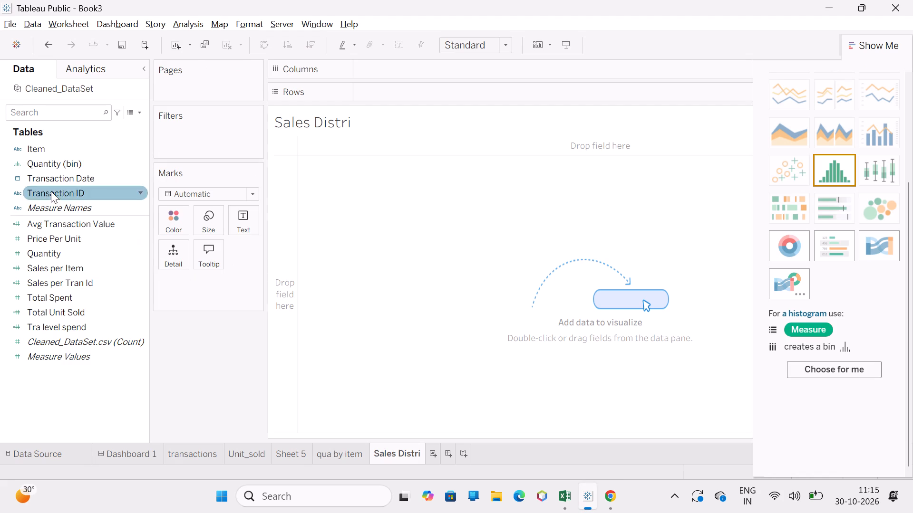
{"action": "left_click_drag", "start_coordinate": [39, 146], "coordinate": [167, 218]}
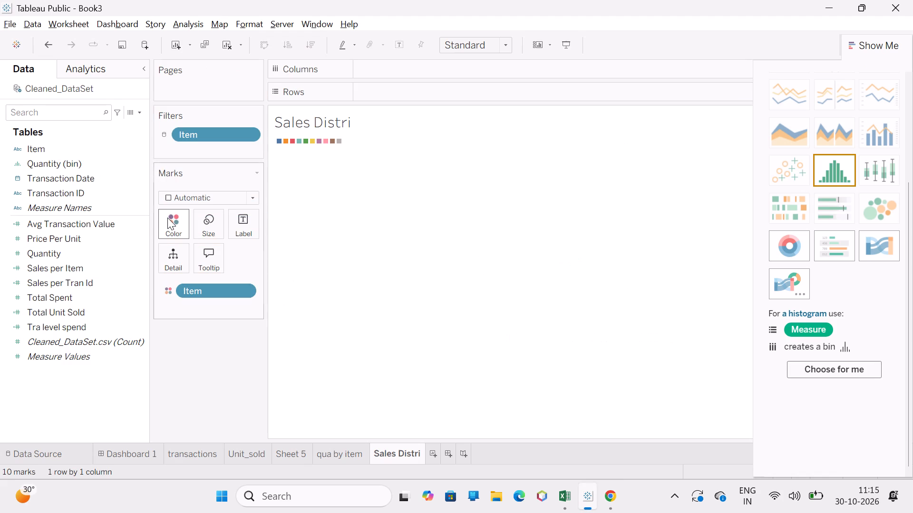
{"action": "key", "text": "alt+Tab"}
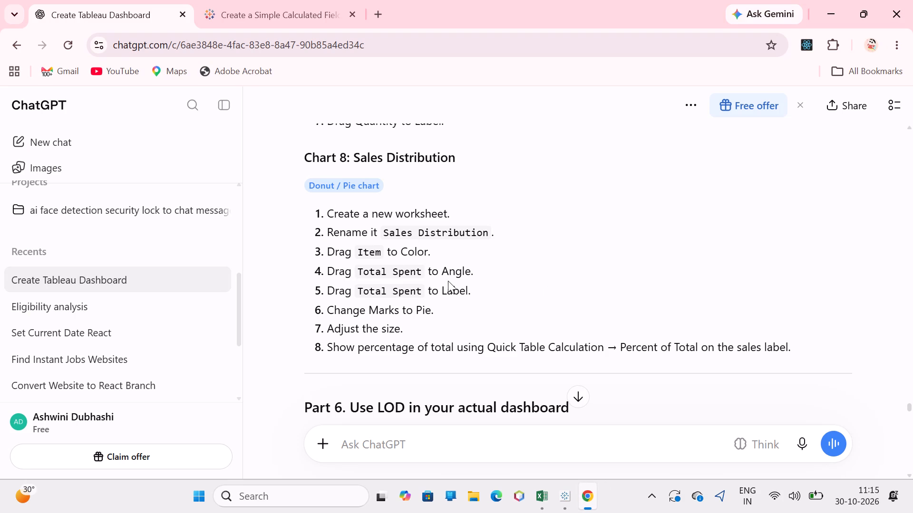
{"action": "key", "text": "alt+Tab"}
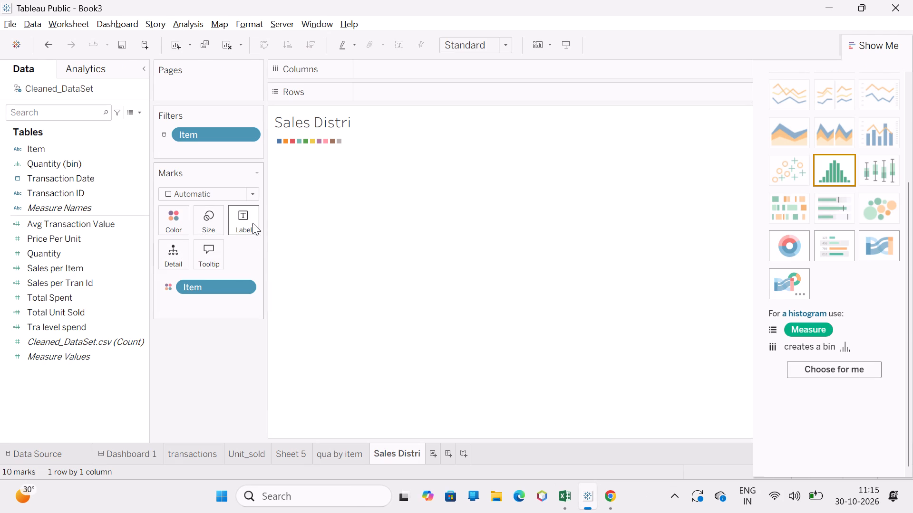
{"action": "key", "text": "alt+Tab"}
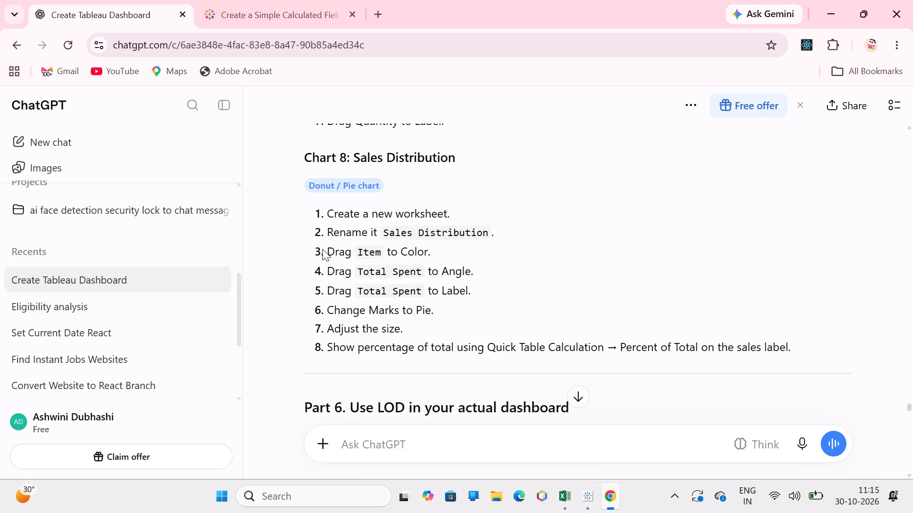
{"action": "key", "text": "alt+Tab"}
{"action": "left_click_drag", "start_coordinate": [42, 295], "coordinate": [189, 250]}
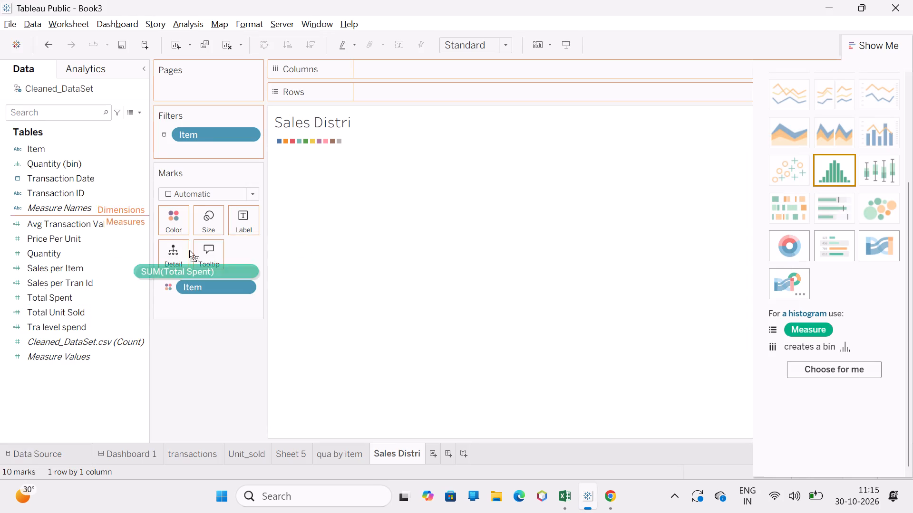
{"action": "left_click_drag", "start_coordinate": [189, 250], "coordinate": [241, 219]}
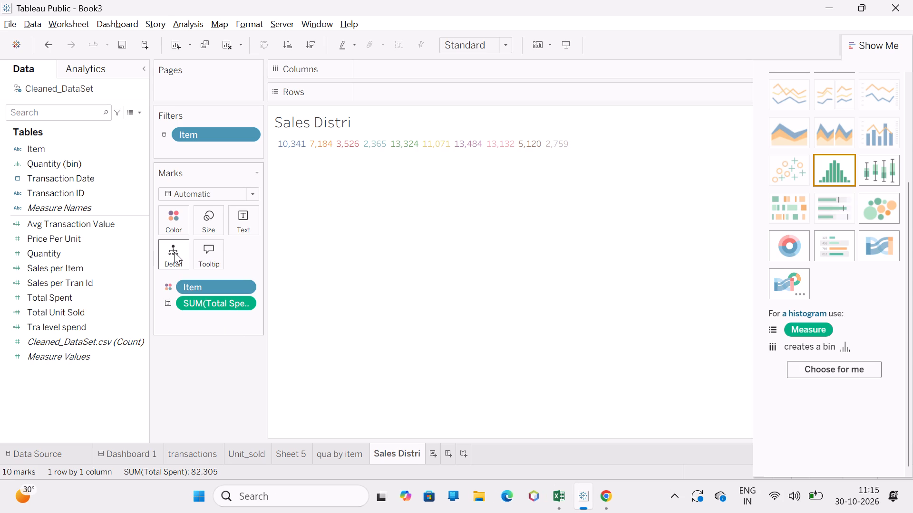
Recheck the Chart 8 instructions and have the histogram chart type applied to the Sales Distri worksheet.
{"action": "key", "text": "alt+Tab"}
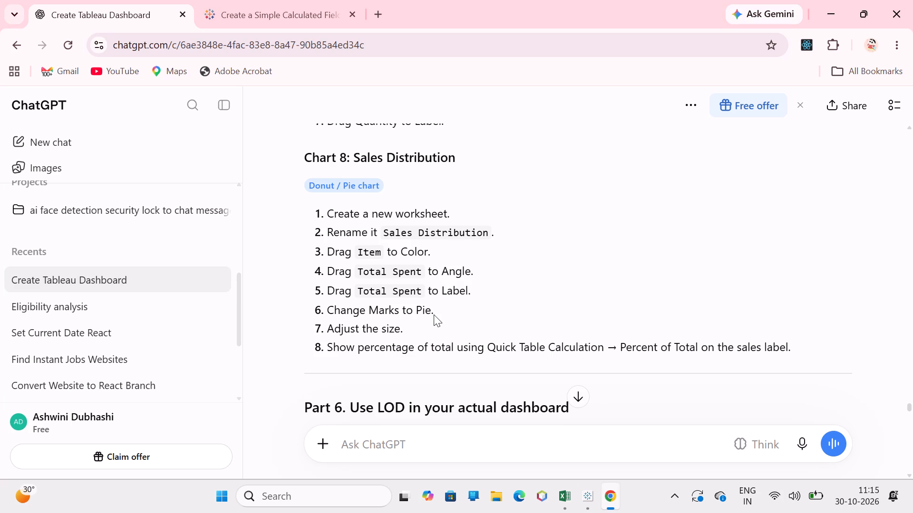
{"action": "key", "text": "alt+Tab"}
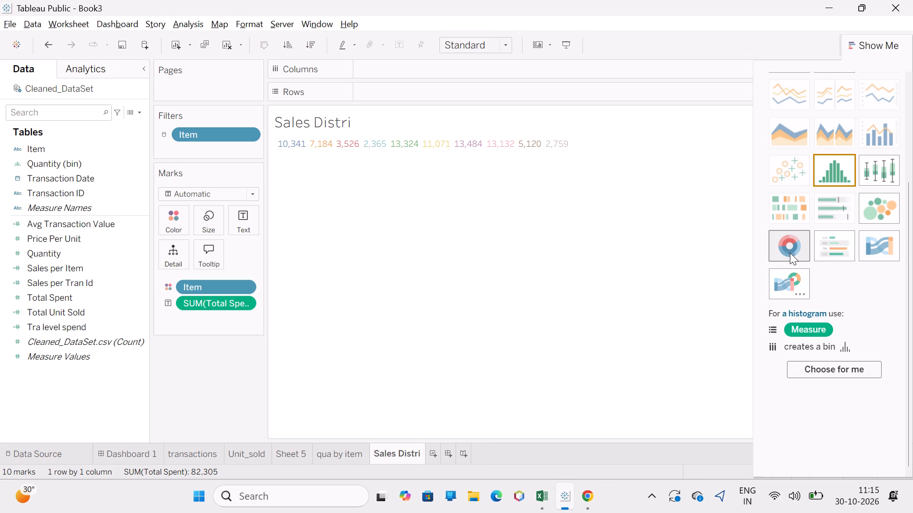
{"action": "left_click", "coordinate": [837, 372]}
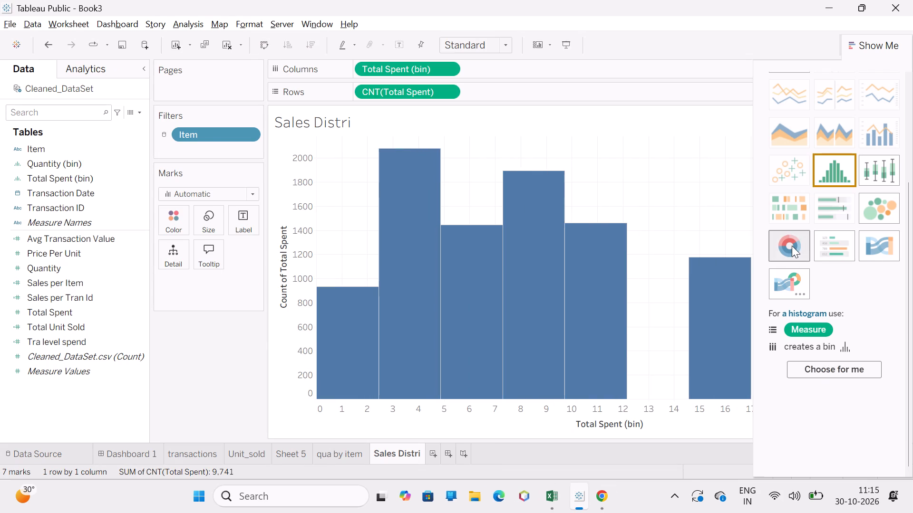
Change the Sales Distri chart from a histogram to the Radial chart type.
{"action": "left_click", "coordinate": [792, 246]}
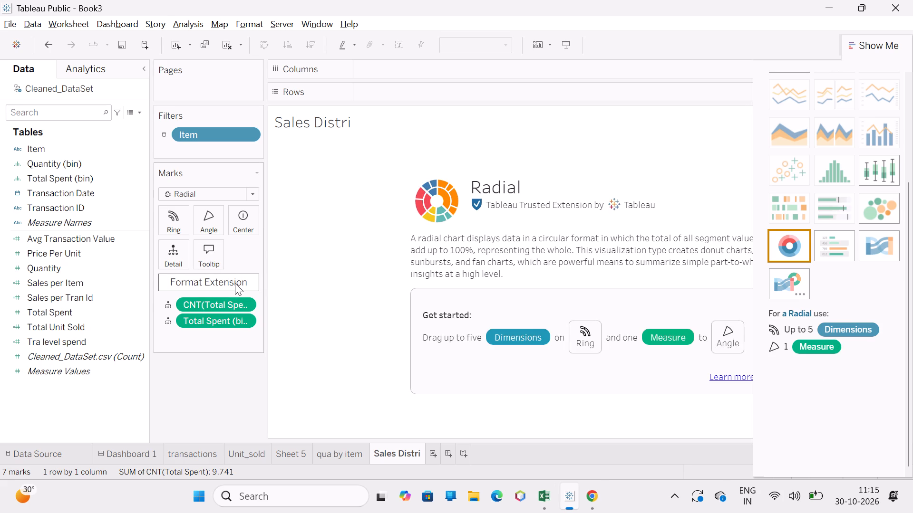
Change the mark type of the Sales Distri worksheet from Radial to Pie.
{"action": "scroll", "coordinate": [809, 153], "scroll_direction": "up", "scroll_amount": 4}
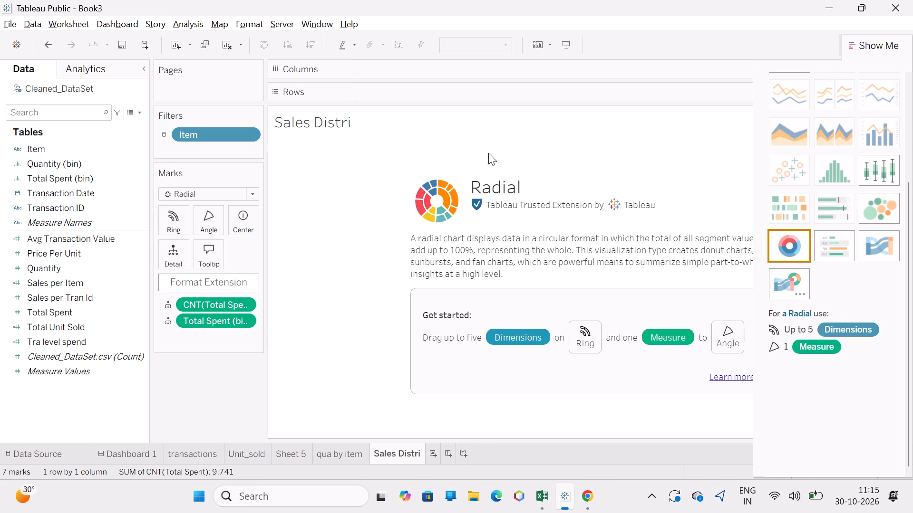
{"action": "left_click", "coordinate": [251, 194]}
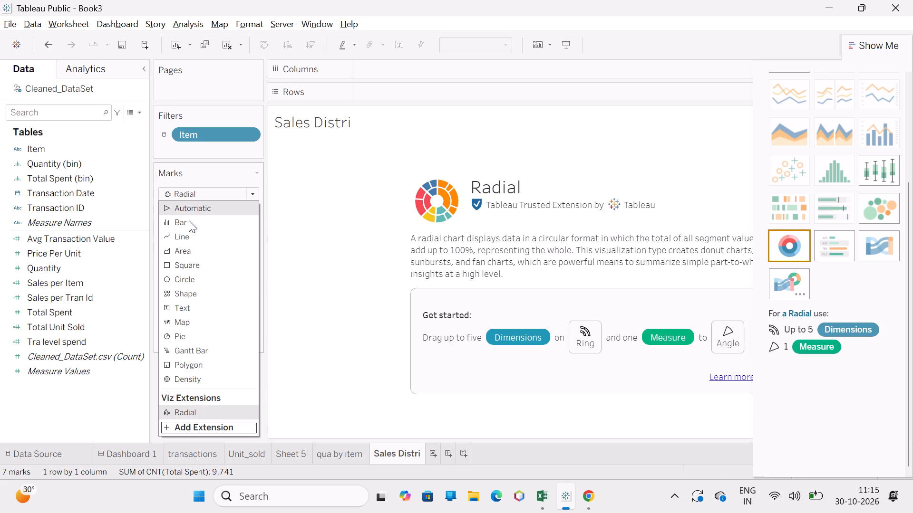
{"action": "left_click", "coordinate": [198, 337]}
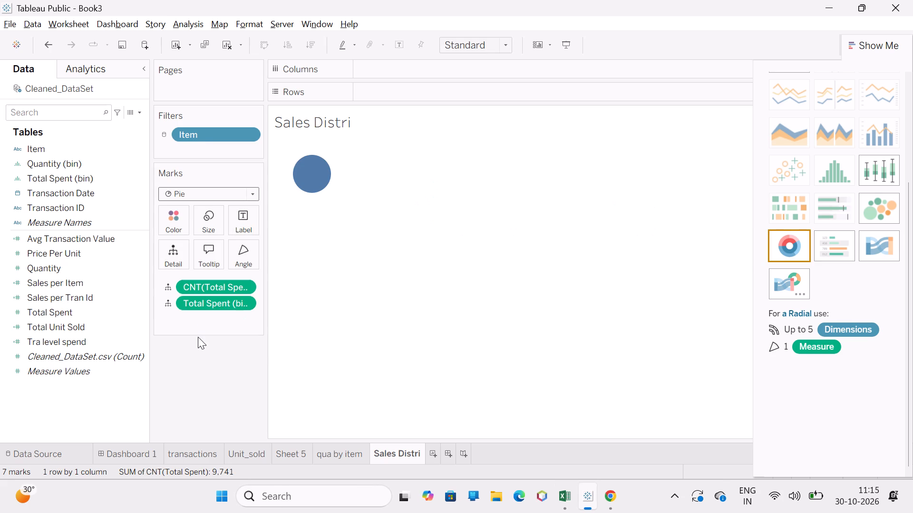
Inspect individual slices of the Sales Distri pie and clear the selection.
{"action": "left_click", "coordinate": [321, 174]}
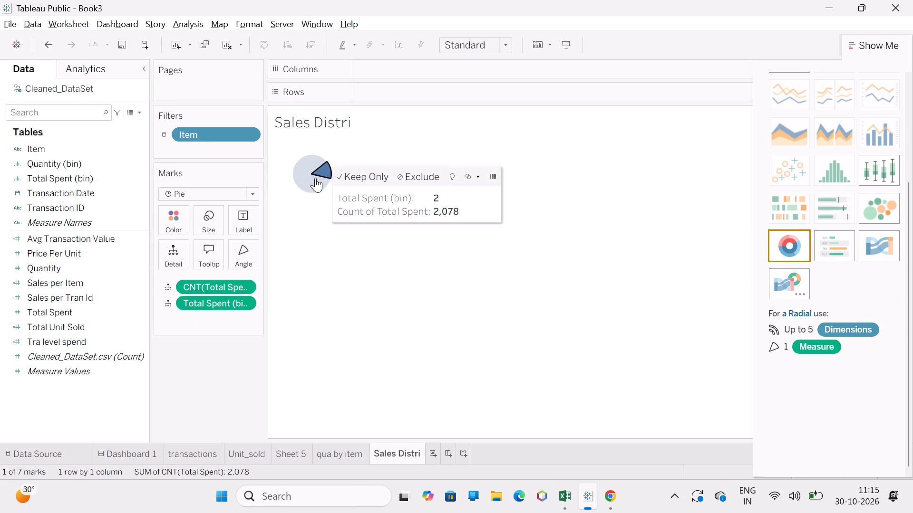
{"action": "left_click", "coordinate": [315, 178]}
{"action": "left_click", "coordinate": [307, 177]}
{"action": "left_click", "coordinate": [303, 169]}
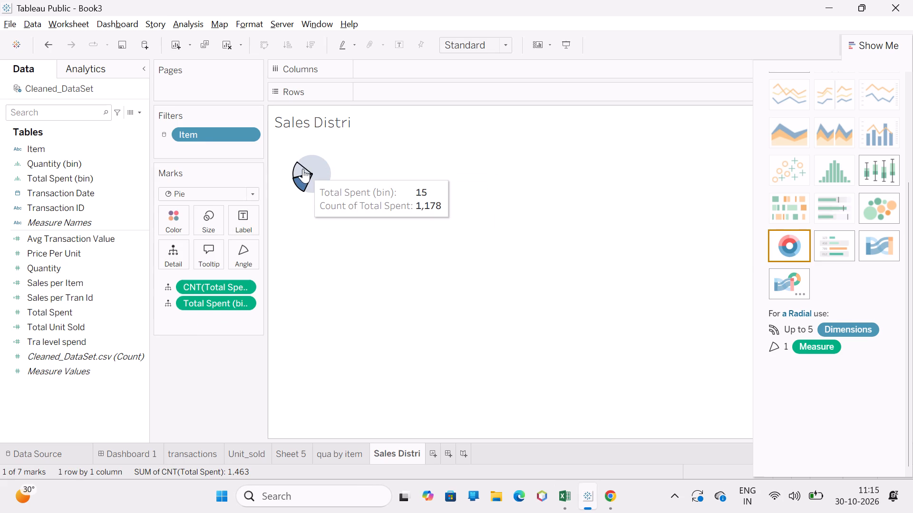
{"action": "left_click", "coordinate": [312, 167]}
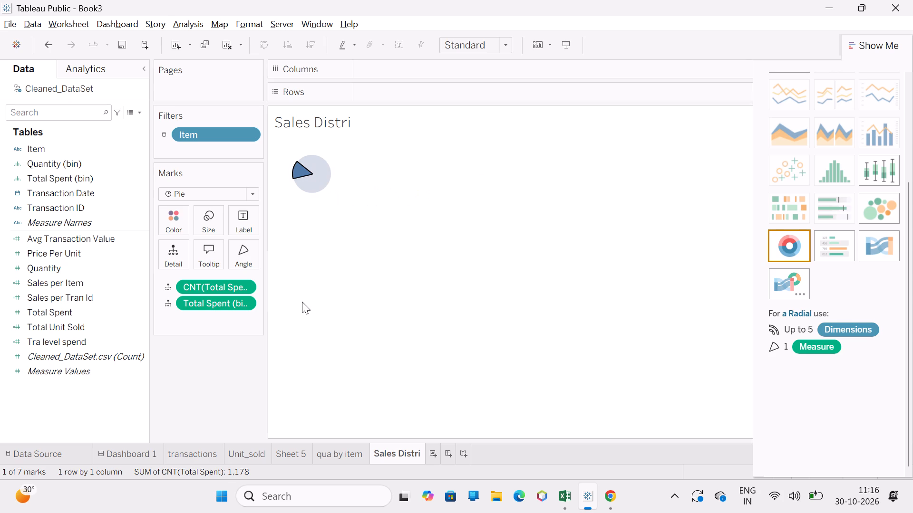
{"action": "left_click", "coordinate": [302, 302]}
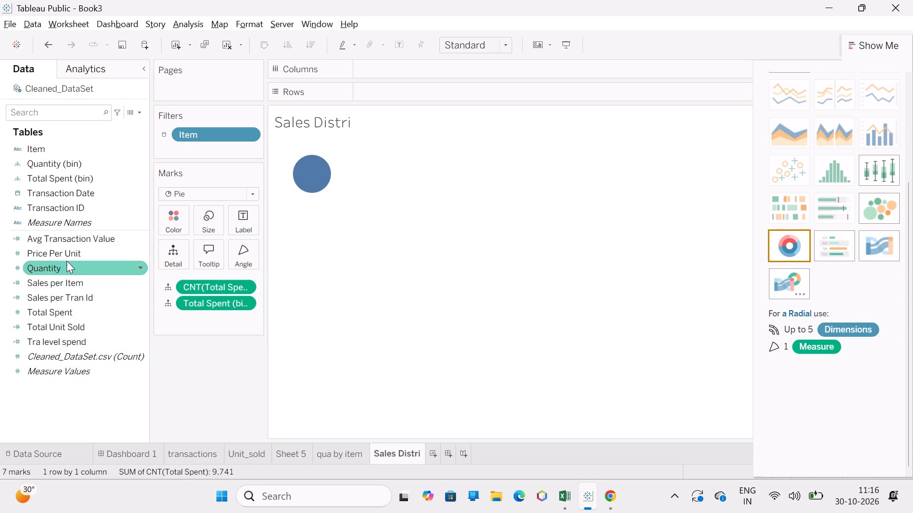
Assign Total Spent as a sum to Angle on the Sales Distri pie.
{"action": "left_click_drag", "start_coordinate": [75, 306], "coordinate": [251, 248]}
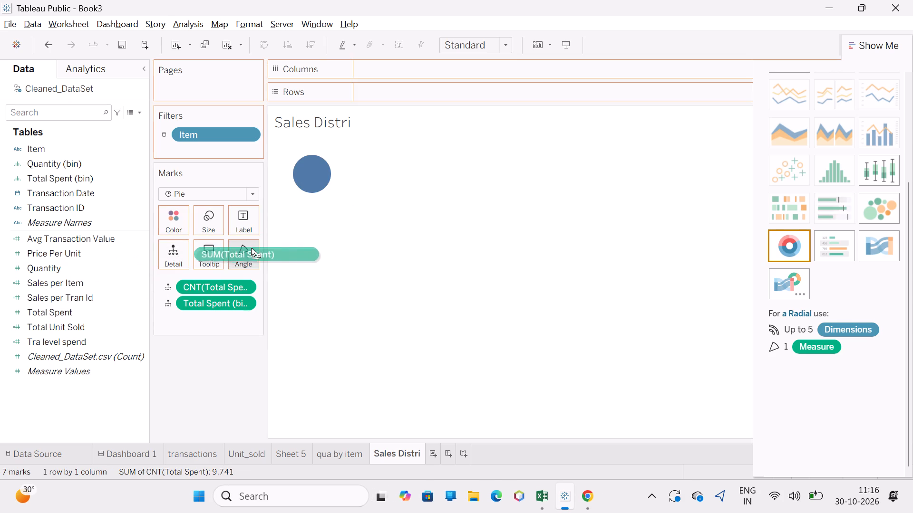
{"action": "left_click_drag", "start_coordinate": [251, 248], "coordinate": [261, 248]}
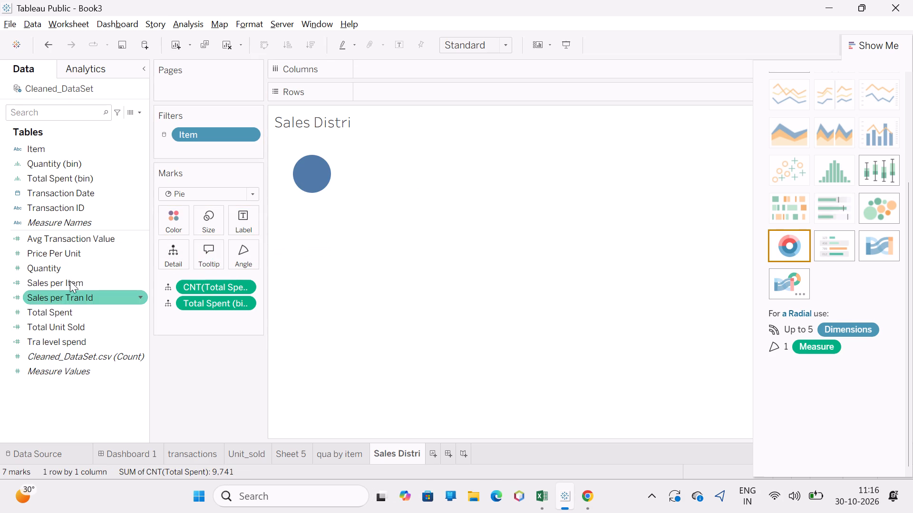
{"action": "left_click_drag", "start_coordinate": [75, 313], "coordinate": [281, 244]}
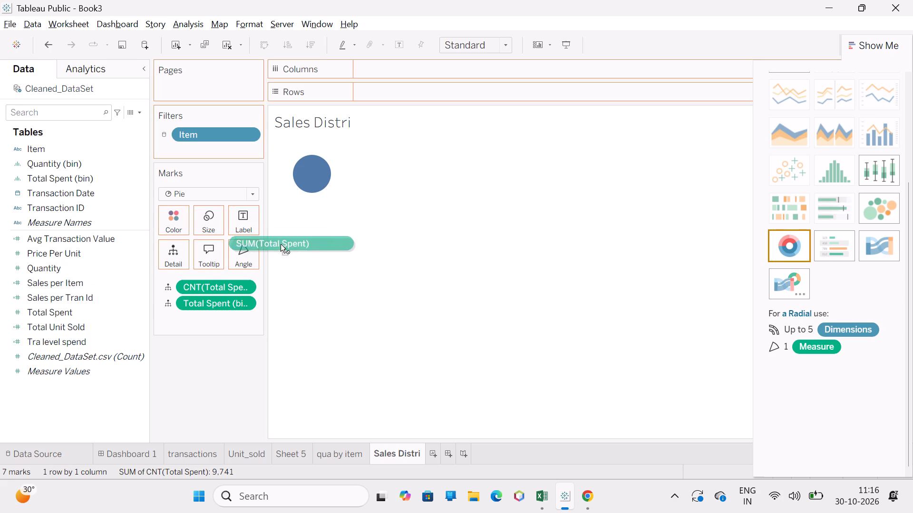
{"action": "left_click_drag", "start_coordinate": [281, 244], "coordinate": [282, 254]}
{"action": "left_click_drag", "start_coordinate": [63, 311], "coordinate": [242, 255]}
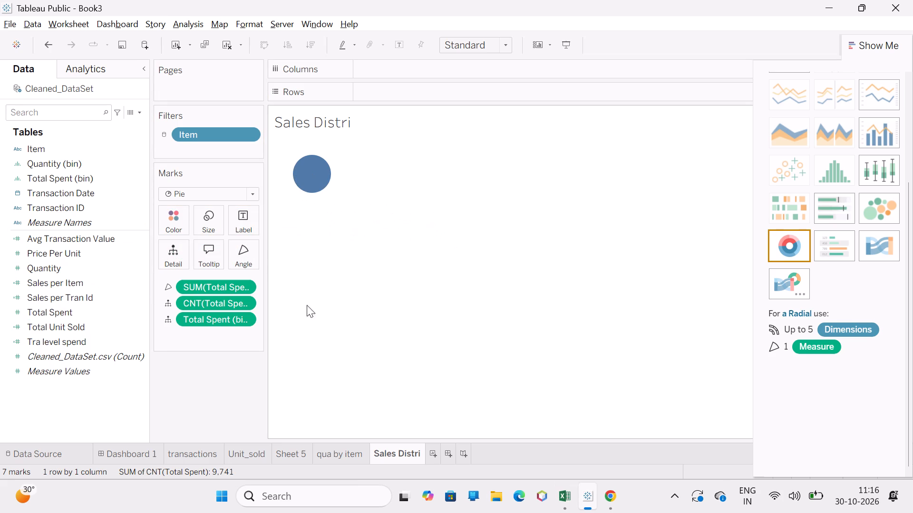
Reassign Total Spent (bin) to Angle and the count of Total Spent to Label on the Sales Distri pie.
{"action": "left_click", "coordinate": [168, 315]}
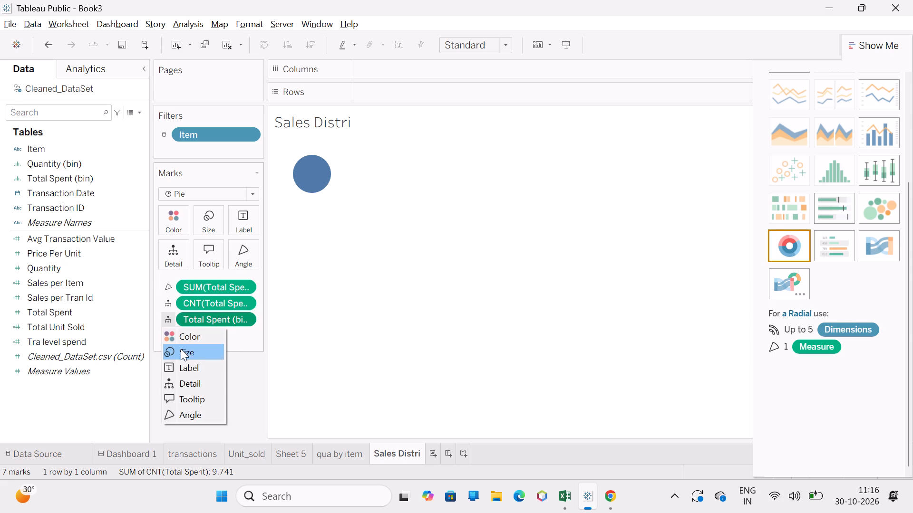
{"action": "left_click", "coordinate": [191, 409]}
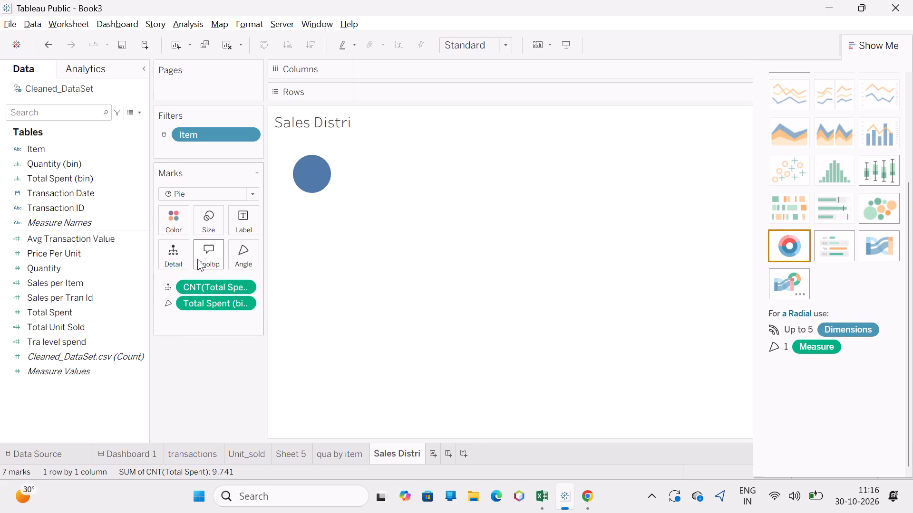
{"action": "left_click", "coordinate": [167, 284]}
{"action": "left_click", "coordinate": [193, 334]}
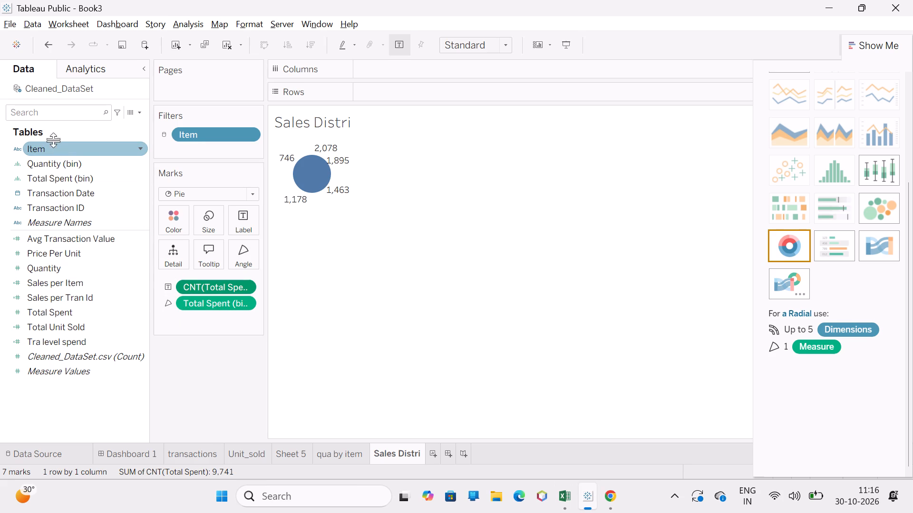
Check ChatGPT's Chart 8 instructions and assign Item to Color on the Sales Distri pie.
{"action": "key", "text": "alt+Tab"}
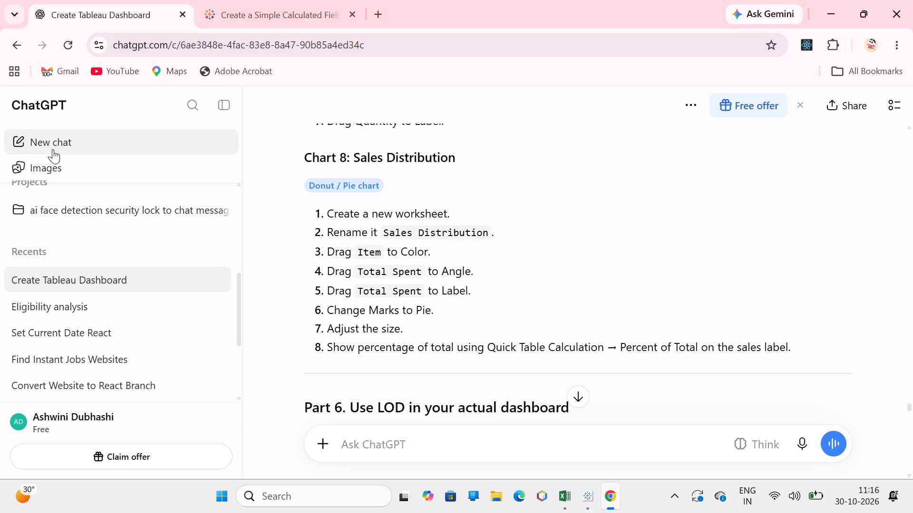
{"action": "key", "text": "alt+Tab"}
{"action": "left_click_drag", "start_coordinate": [51, 148], "coordinate": [53, 148]}
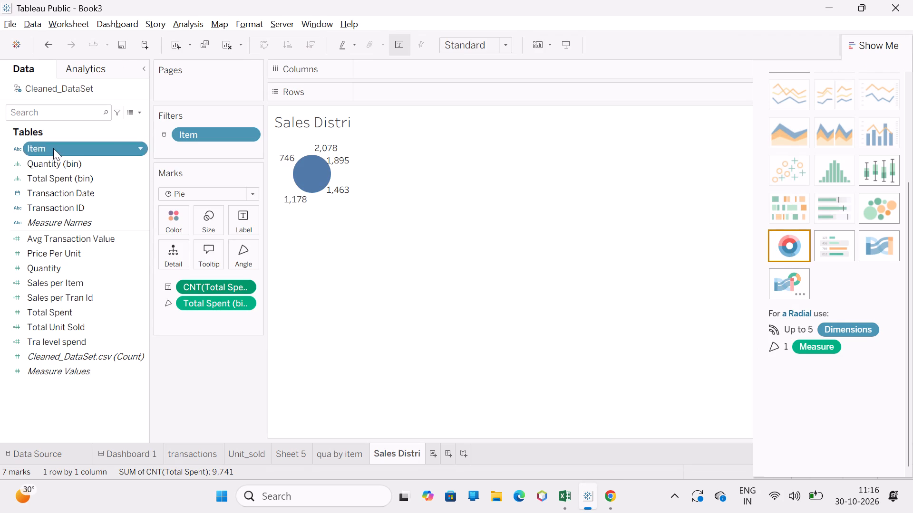
{"action": "left_click_drag", "start_coordinate": [53, 148], "coordinate": [159, 220]}
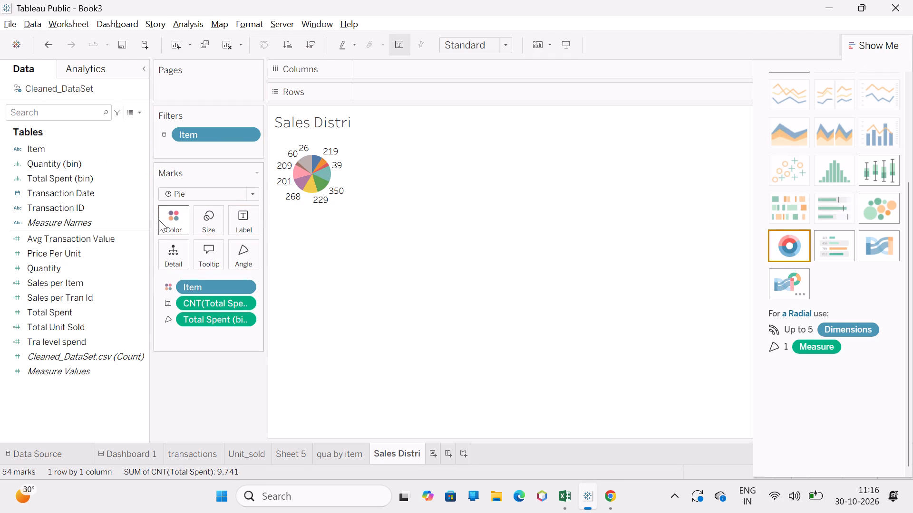
{"action": "left_click", "coordinate": [372, 327]}
Add two worksheets and name the first "Fixed Sales by Item", using the name copied from ChatGPT's Chart 9 instructions.
{"action": "left_click", "coordinate": [431, 455]}
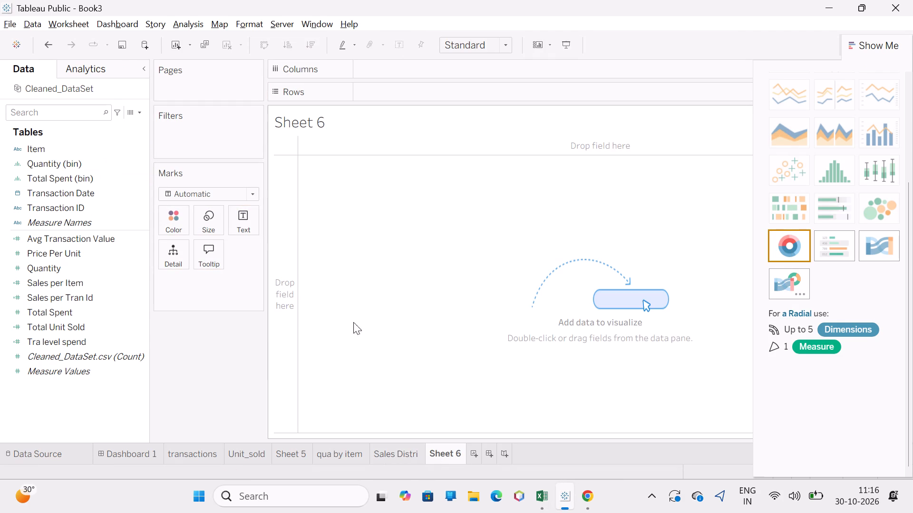
{"action": "key", "text": "alt+Tab"}
{"action": "scroll", "coordinate": [433, 338], "scroll_direction": "down", "scroll_amount": 1}
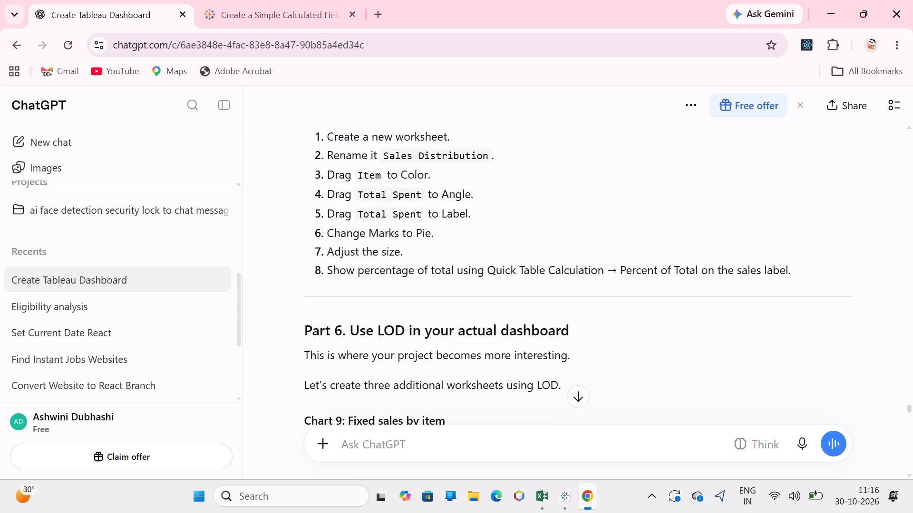
{"action": "scroll", "coordinate": [433, 338], "scroll_direction": "down", "scroll_amount": 4}
{"action": "scroll", "coordinate": [433, 338], "scroll_direction": "up", "scroll_amount": 1}
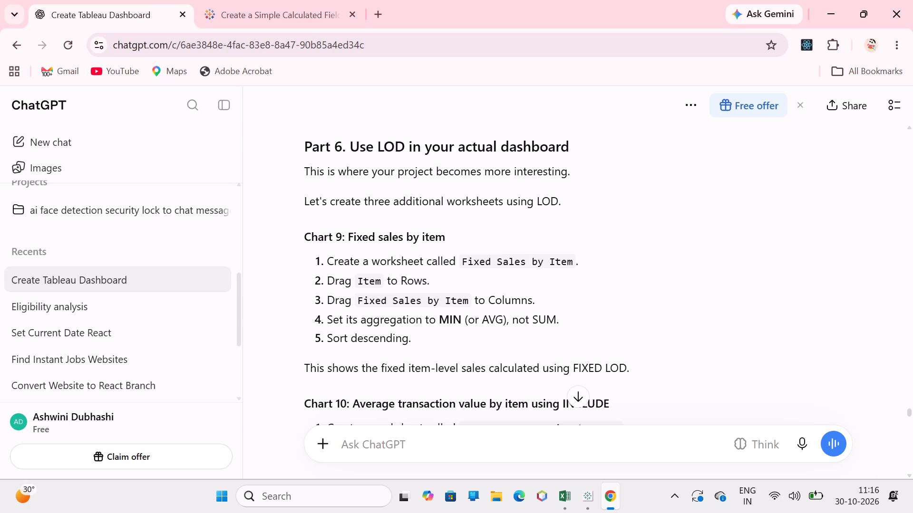
{"action": "left_click_drag", "start_coordinate": [462, 258], "coordinate": [581, 257]}
{"action": "key", "text": "ctrl+c"}
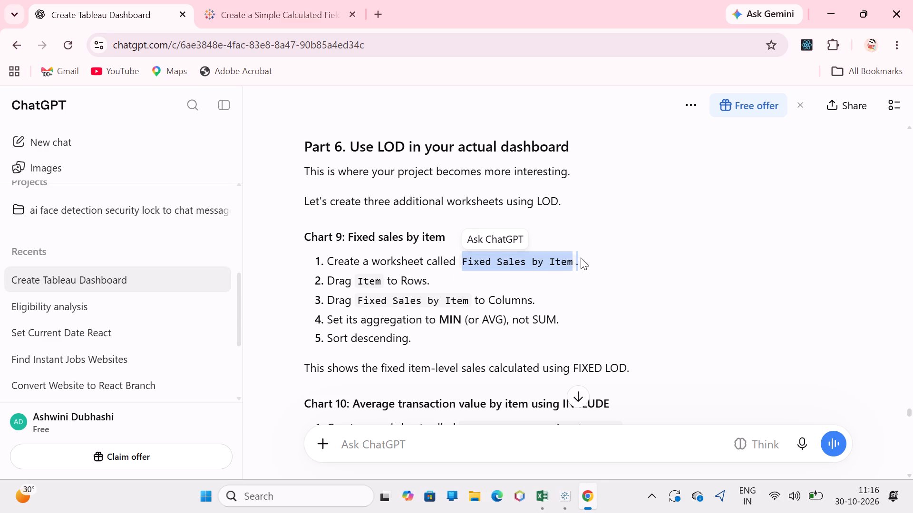
{"action": "key", "text": "alt+Tab"}
{"action": "left_click", "coordinate": [476, 450]}
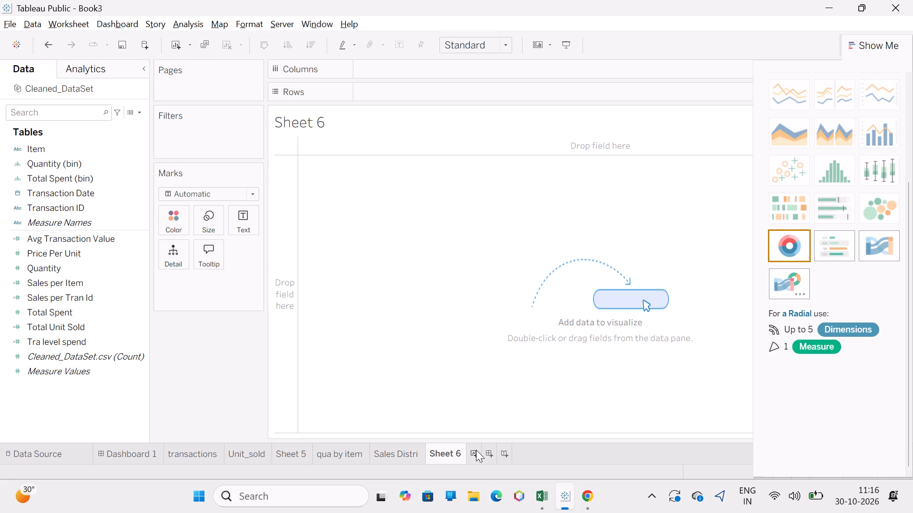
{"action": "left_click", "coordinate": [458, 451]}
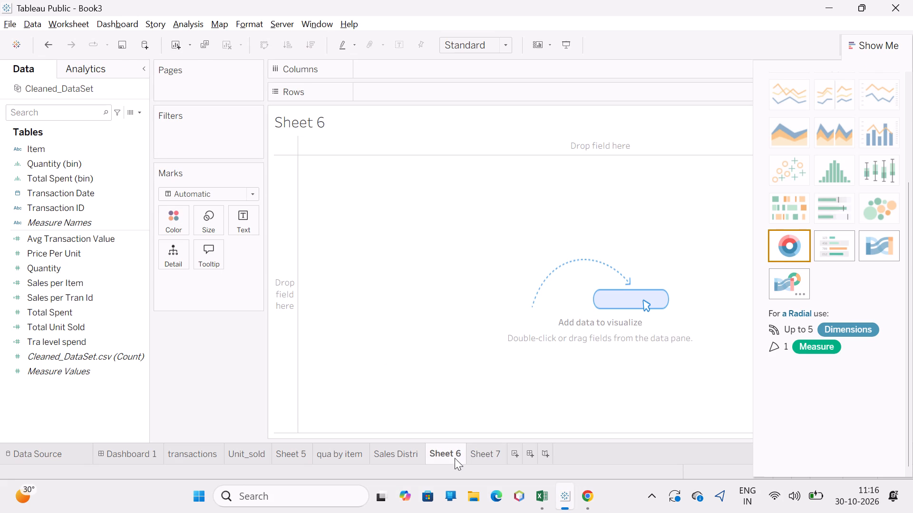
{"action": "double_click", "coordinate": [451, 458]}
{"action": "key", "text": "ctrl+v"}
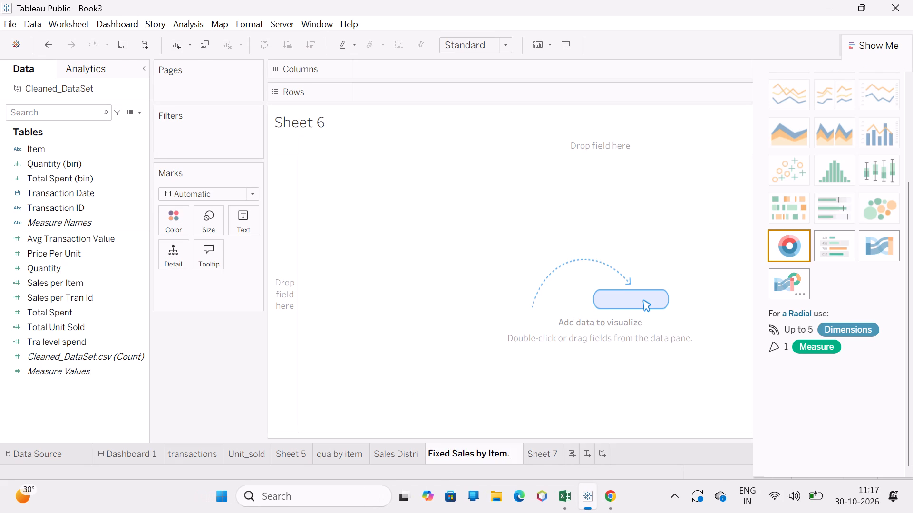
{"action": "key", "text": "BackSpace"}
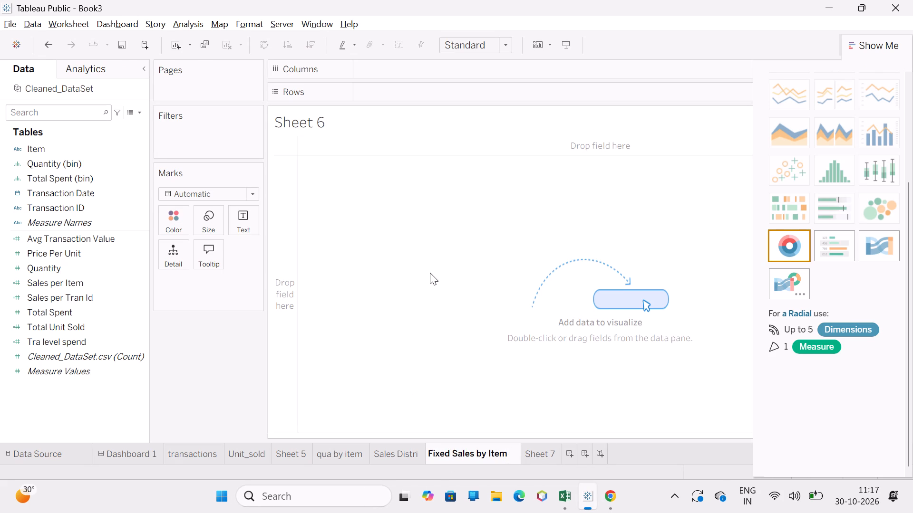
{"action": "left_click", "coordinate": [430, 273]}
Following the Chart 9 instructions, place Item on Rows in the Fixed Sales by Item worksheet.
{"action": "key", "text": "alt+Tab"}
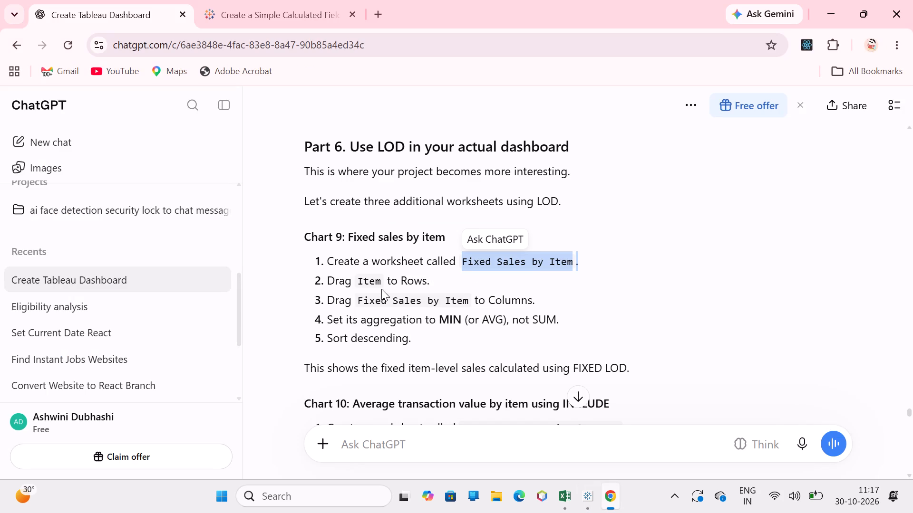
{"action": "key", "text": "alt+Tab"}
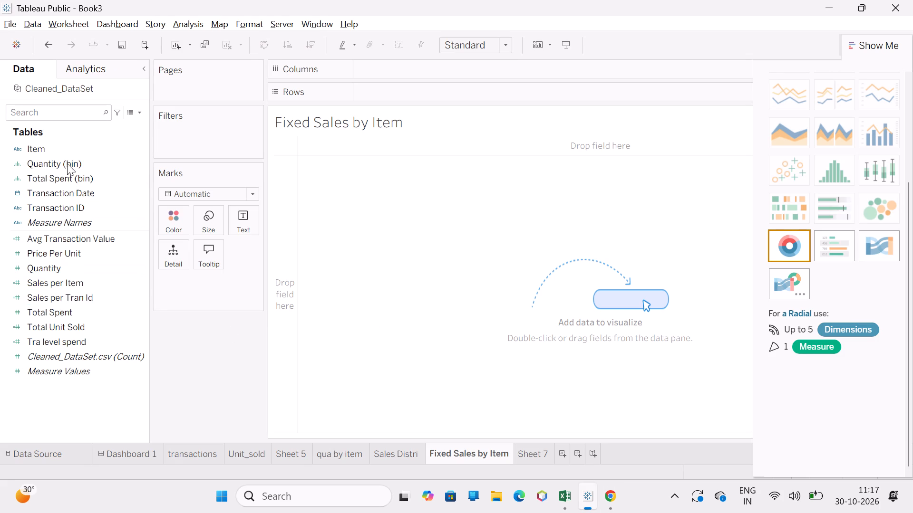
{"action": "left_click_drag", "start_coordinate": [62, 148], "coordinate": [403, 93]}
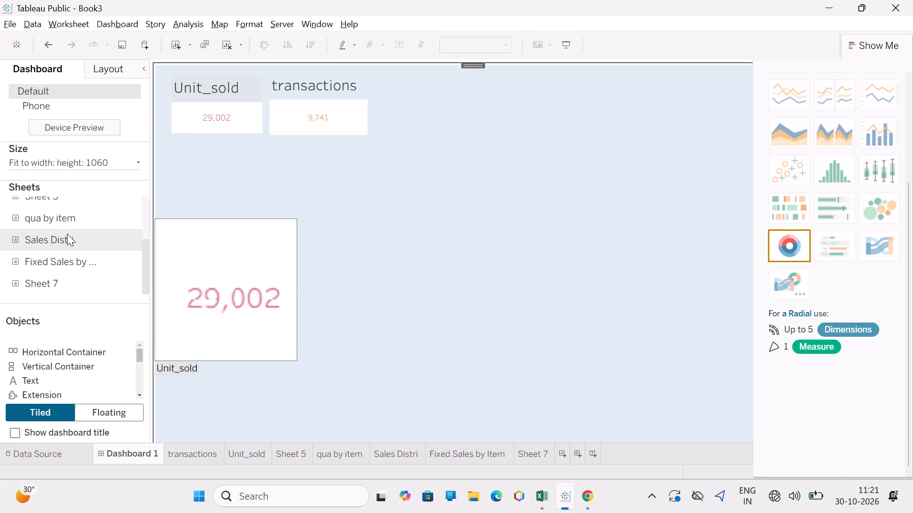
In the empty Sheet 7, show the sum of Quantity as a text mark.
{"action": "left_click", "coordinate": [534, 452]}
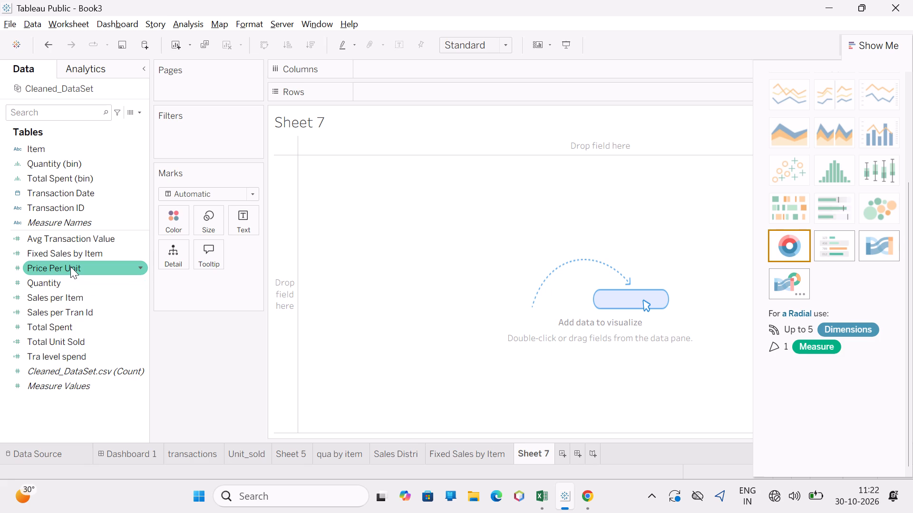
{"action": "left_click_drag", "start_coordinate": [62, 284], "coordinate": [301, 173]}
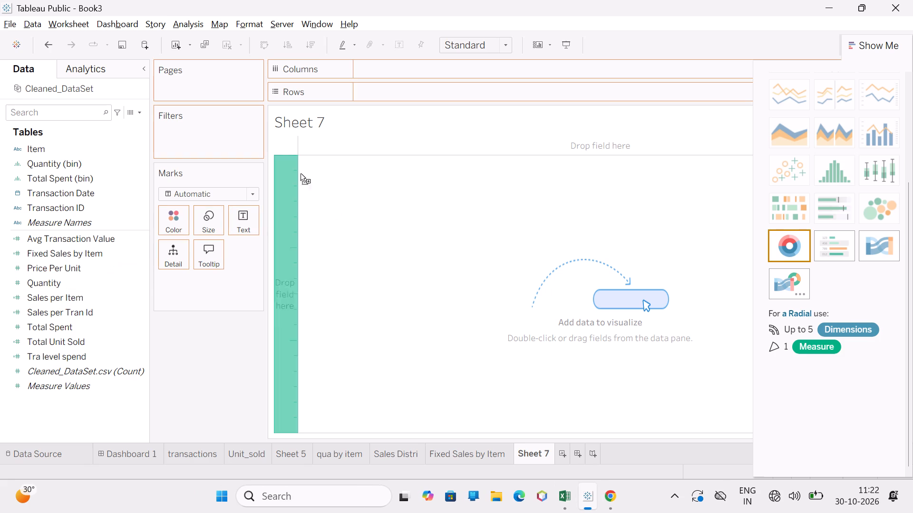
{"action": "left_click_drag", "start_coordinate": [301, 173], "coordinate": [247, 219]}
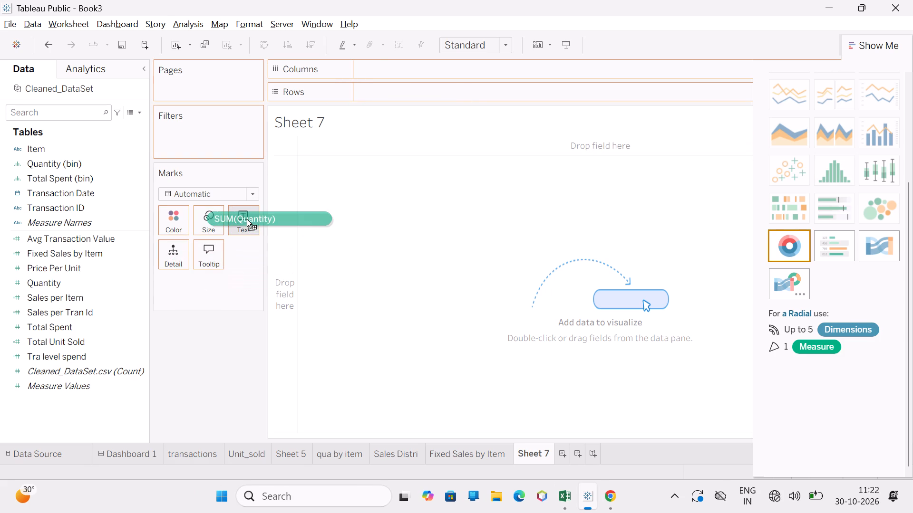
{"action": "left_click_drag", "start_coordinate": [247, 219], "coordinate": [252, 226]}
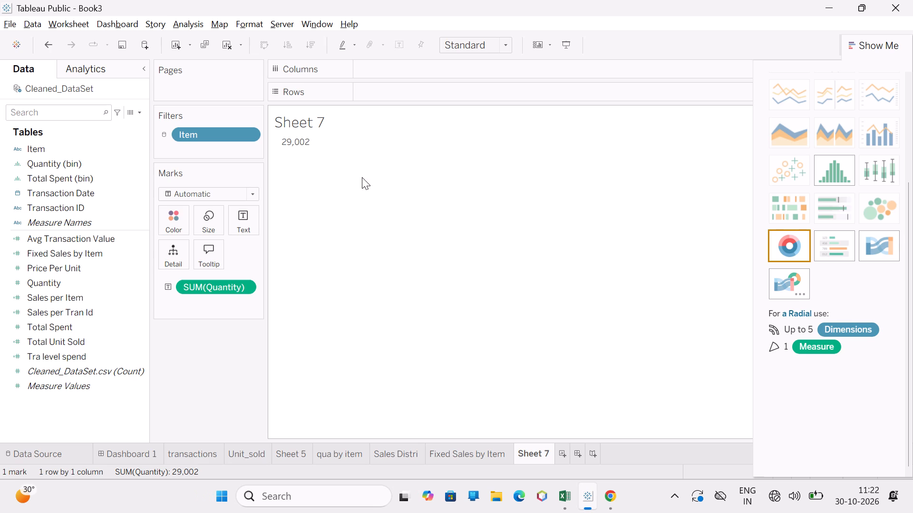
Rename the Sheet 7 worksheet as quantity.
{"action": "double_click", "coordinate": [529, 447]}
{"action": "key", "text": "q"}
{"action": "type", "text": "uantity"}
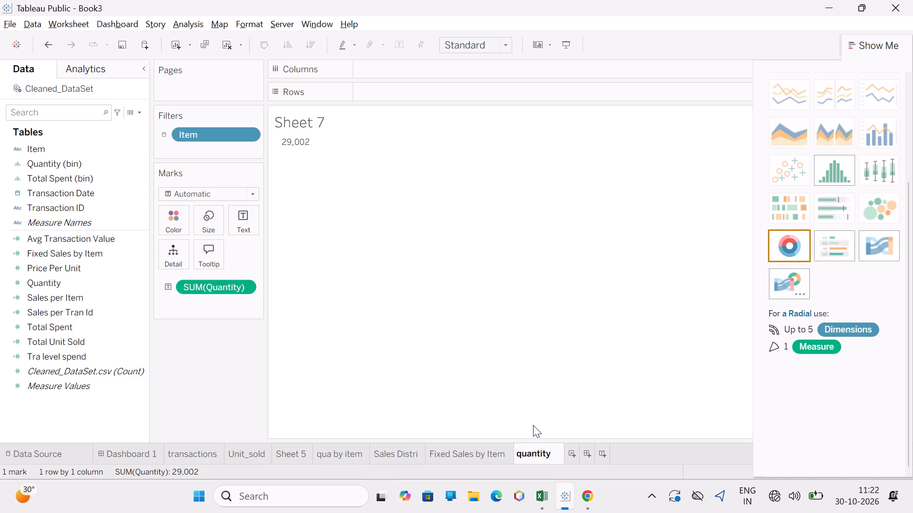
Rename the Sheet 5 worksheet as spent by item.
{"action": "left_click", "coordinate": [533, 425]}
{"action": "left_click", "coordinate": [281, 456]}
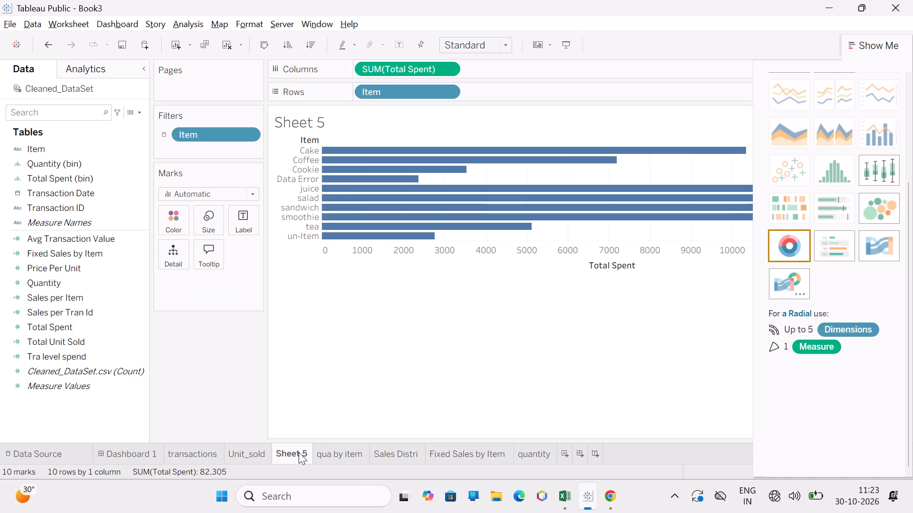
{"action": "double_click", "coordinate": [299, 452]}
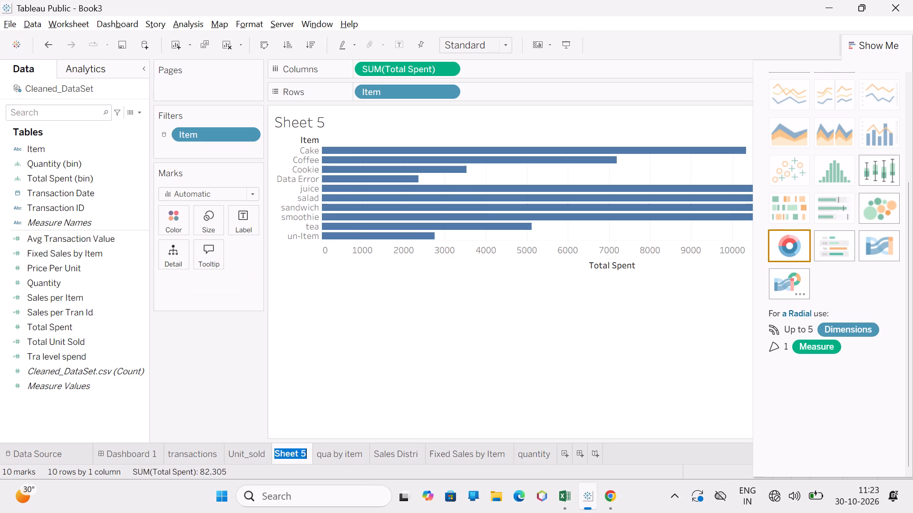
{"action": "type", "text": "spent by"}
{"action": "key", "text": "space"}
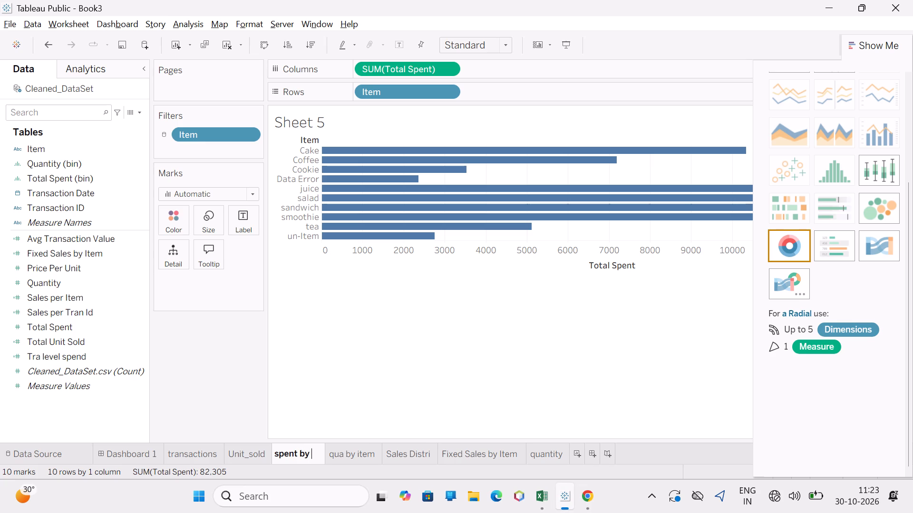
{"action": "type", "text": "item"}
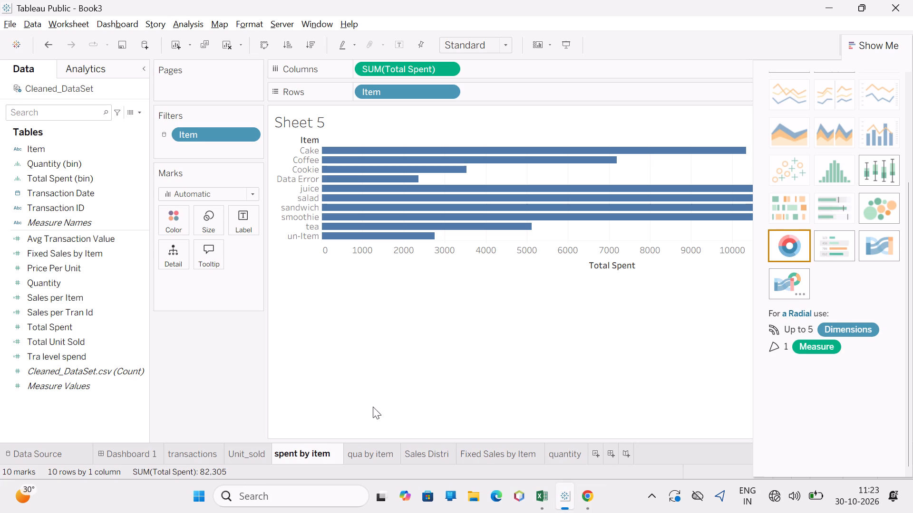
{"action": "left_click", "coordinate": [478, 343]}
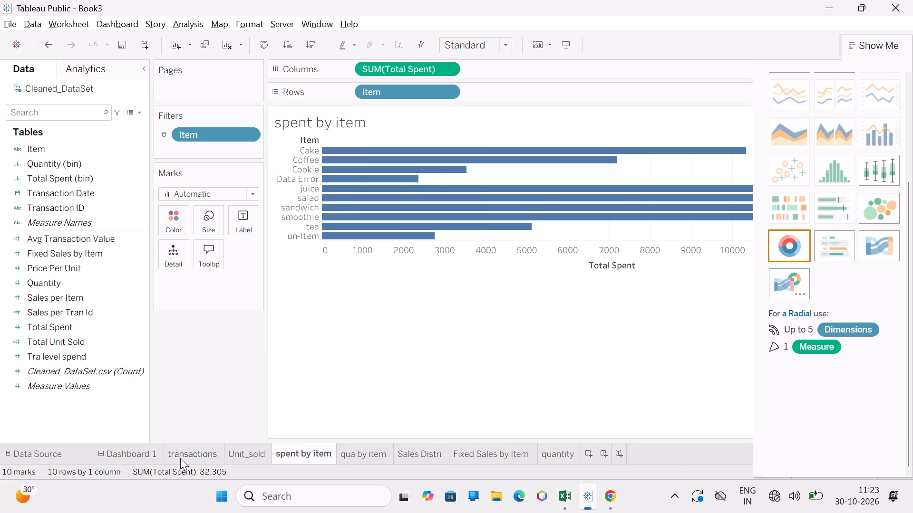
Add the spent by item worksheet to Dashboard 1.
{"action": "left_click", "coordinate": [142, 454]}
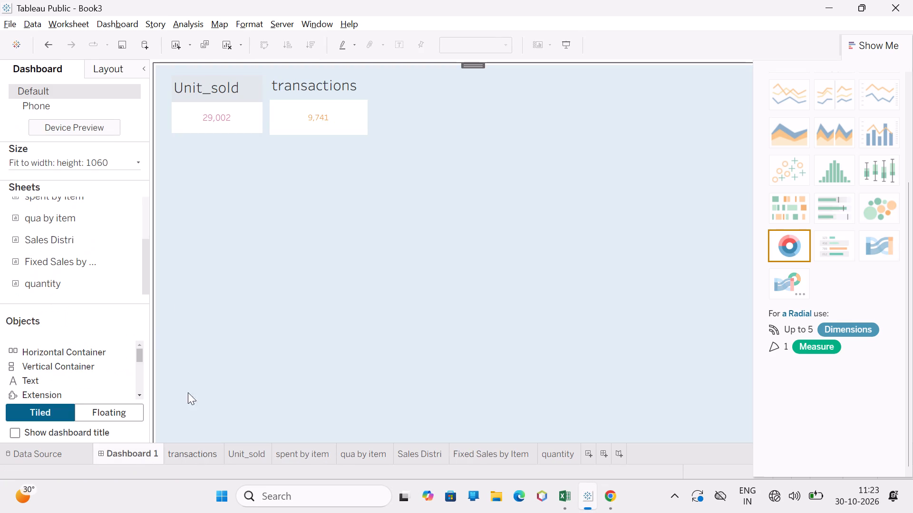
{"action": "scroll", "coordinate": [40, 253], "scroll_direction": "up", "scroll_amount": 1}
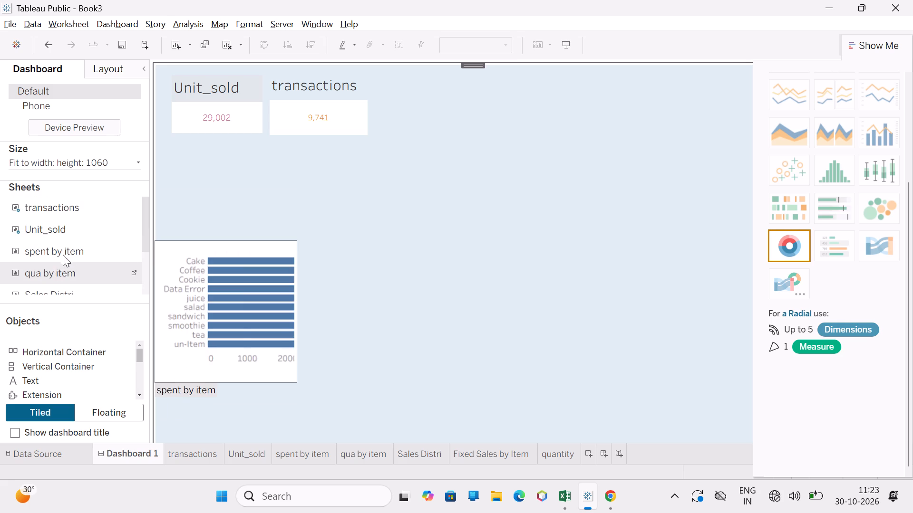
{"action": "left_click", "coordinate": [67, 251]}
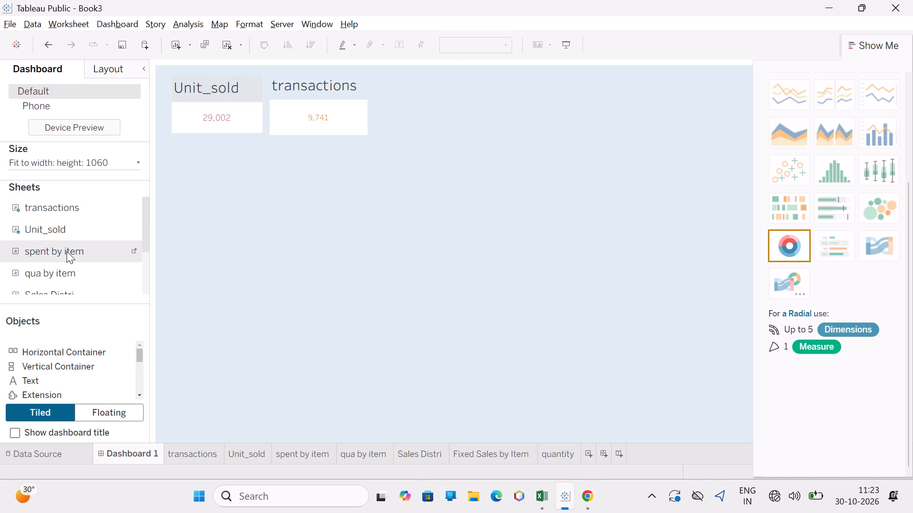
{"action": "double_click", "coordinate": [67, 251]}
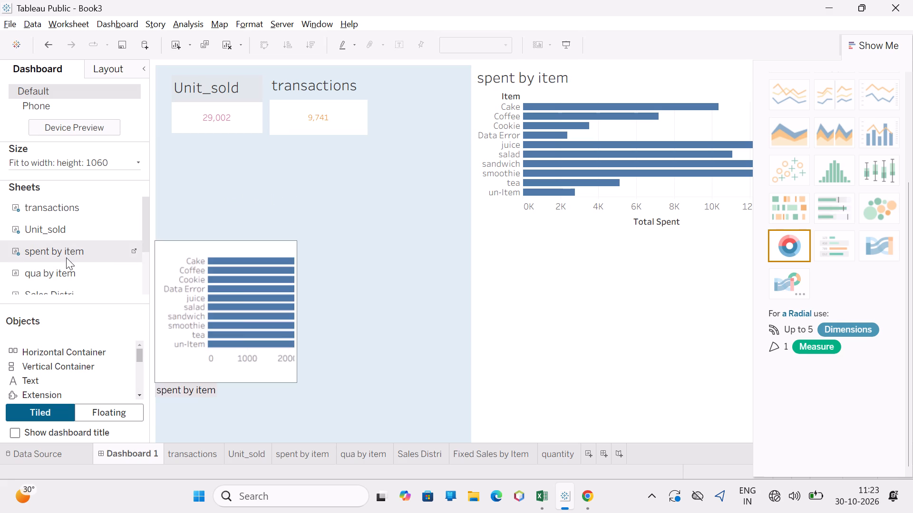
Review Dashboard 1's remaining worksheets, then examine the qua by item, Unit_sold, spent by item and quantity sheets and the available chart types.
{"action": "scroll", "coordinate": [82, 273], "scroll_direction": "down", "scroll_amount": 1}
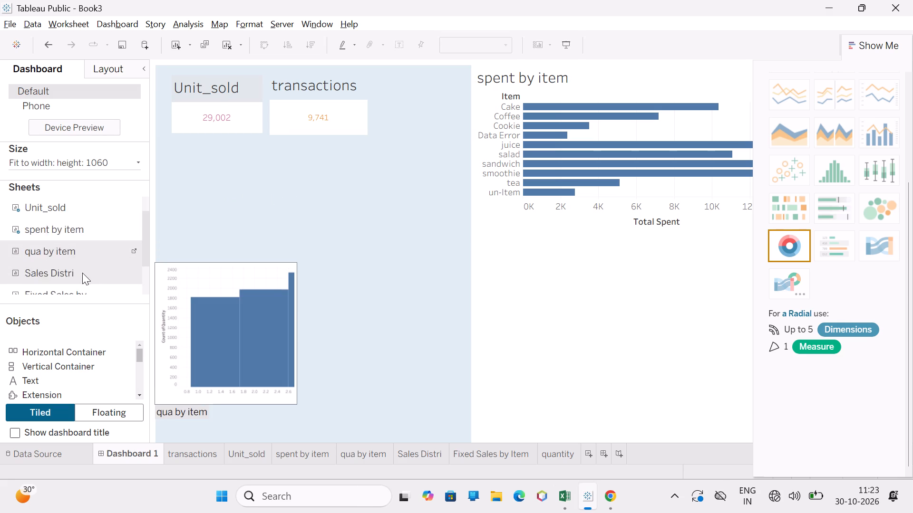
{"action": "scroll", "coordinate": [82, 273], "scroll_direction": "down", "scroll_amount": 2}
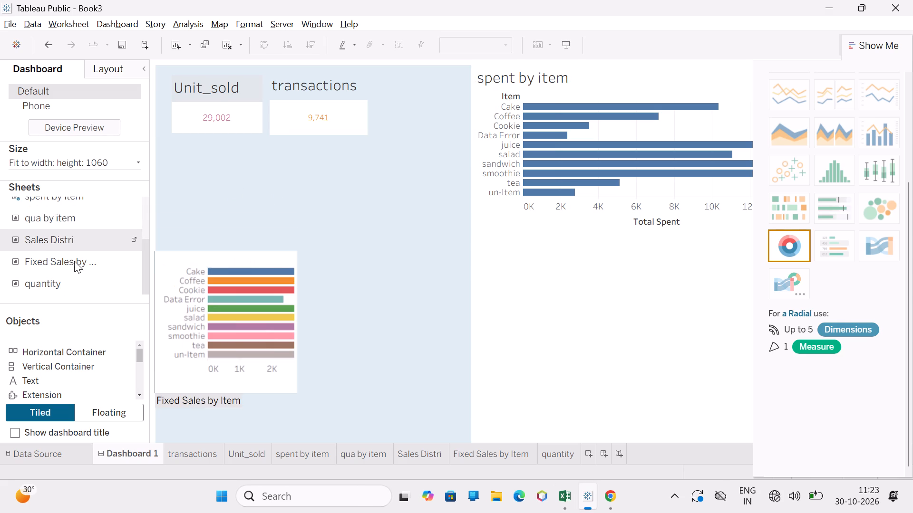
{"action": "scroll", "coordinate": [73, 239], "scroll_direction": "up", "scroll_amount": 1}
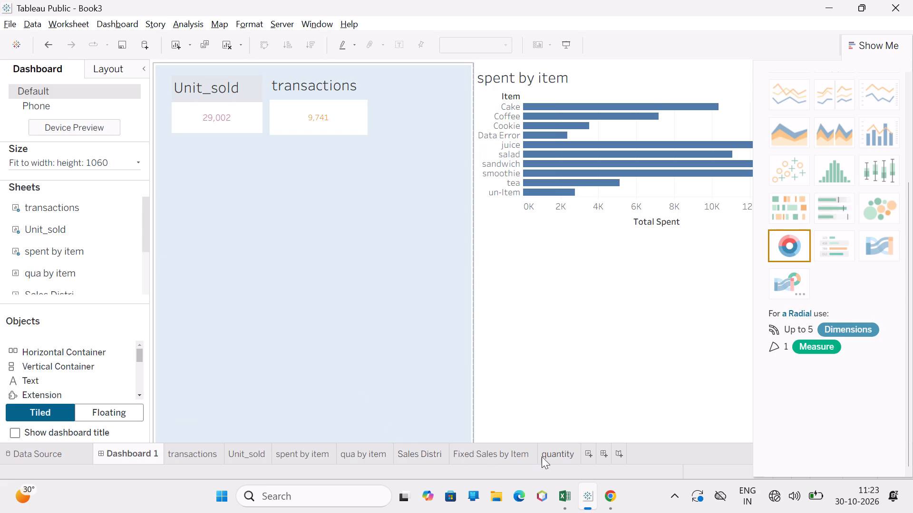
{"action": "left_click", "coordinate": [374, 457]}
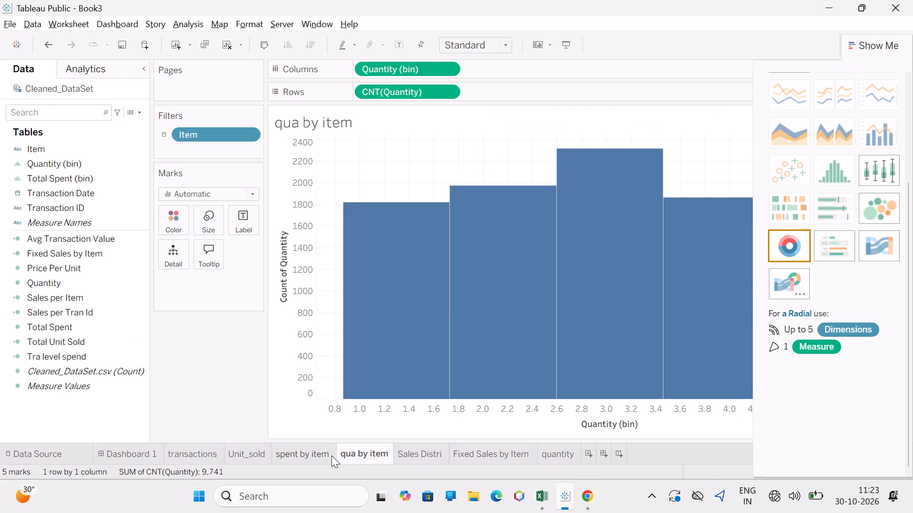
{"action": "left_click", "coordinate": [308, 450]}
{"action": "left_click", "coordinate": [250, 453]}
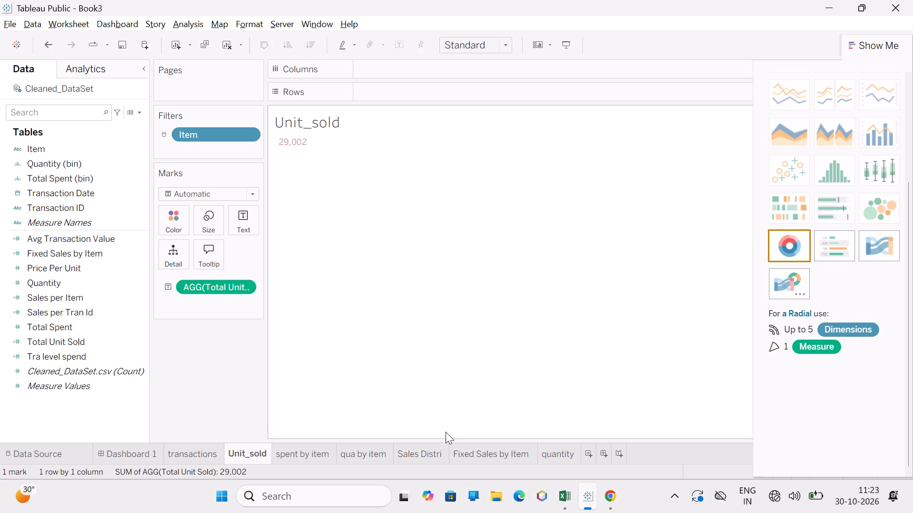
{"action": "left_click", "coordinate": [314, 455]}
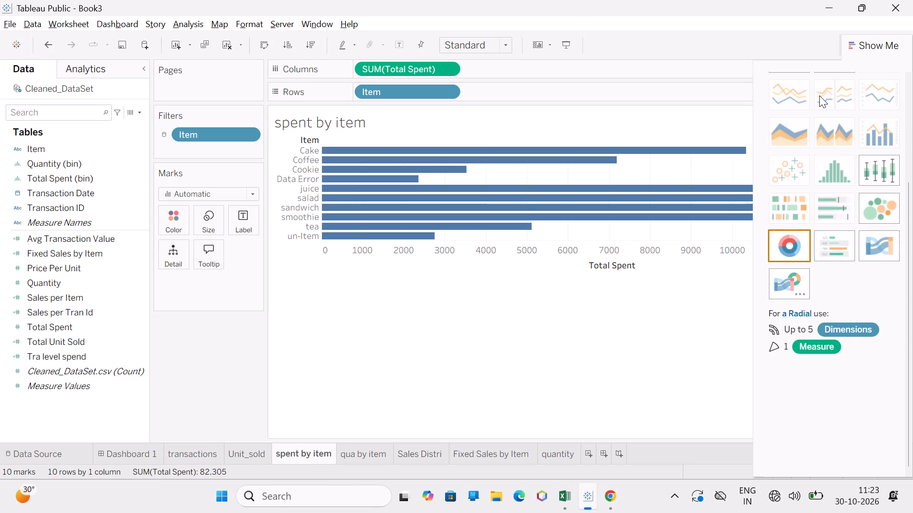
{"action": "scroll", "coordinate": [819, 95], "scroll_direction": "right", "scroll_amount": 1}
{"action": "scroll", "coordinate": [819, 95], "scroll_direction": "left", "scroll_amount": 3}
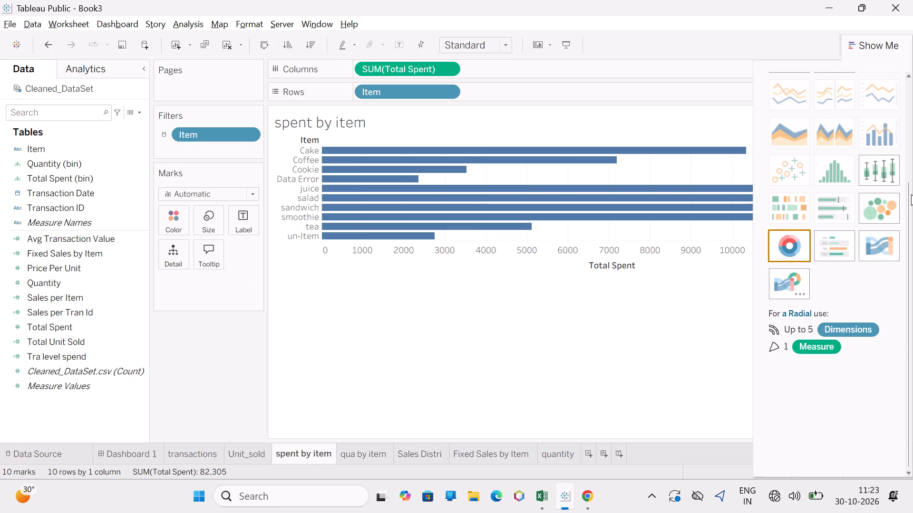
{"action": "left_click_drag", "start_coordinate": [908, 198], "coordinate": [889, 47]}
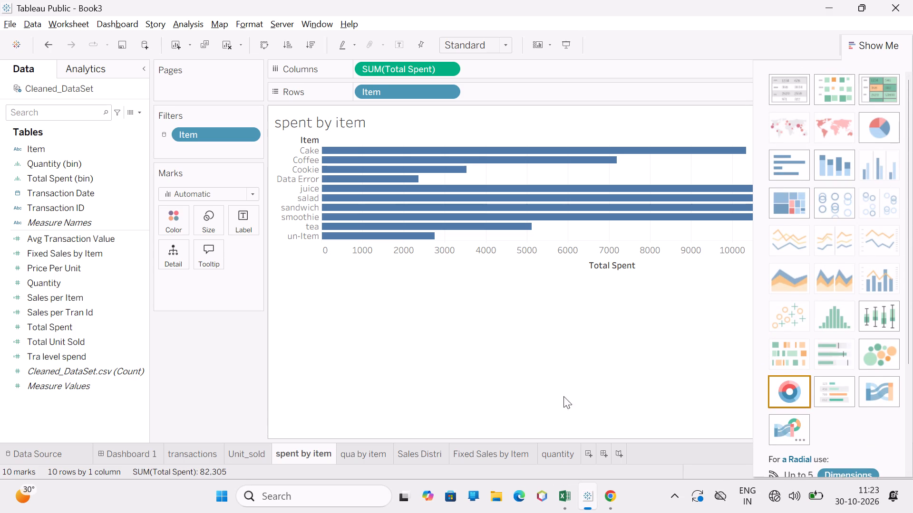
{"action": "left_click", "coordinate": [558, 450]}
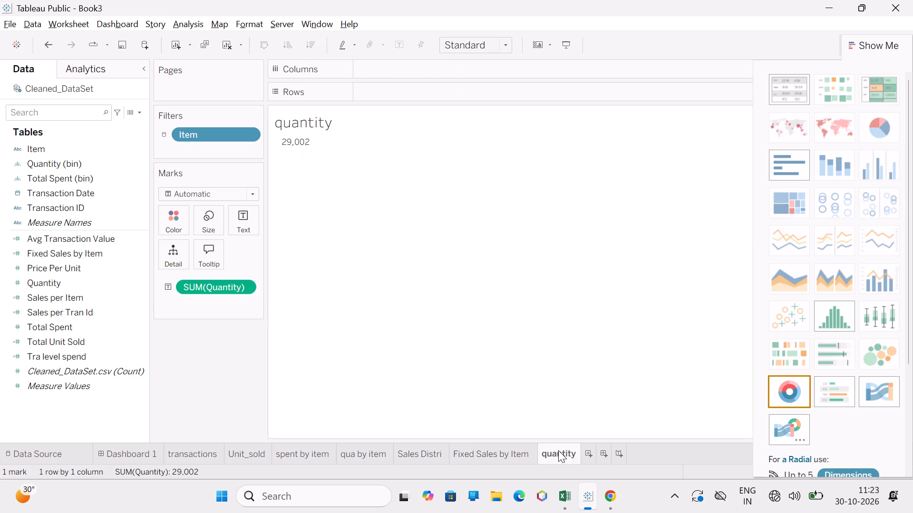
Add the quantity worksheet to Dashboard 1 and make it a floating item.
{"action": "left_click", "coordinate": [125, 456]}
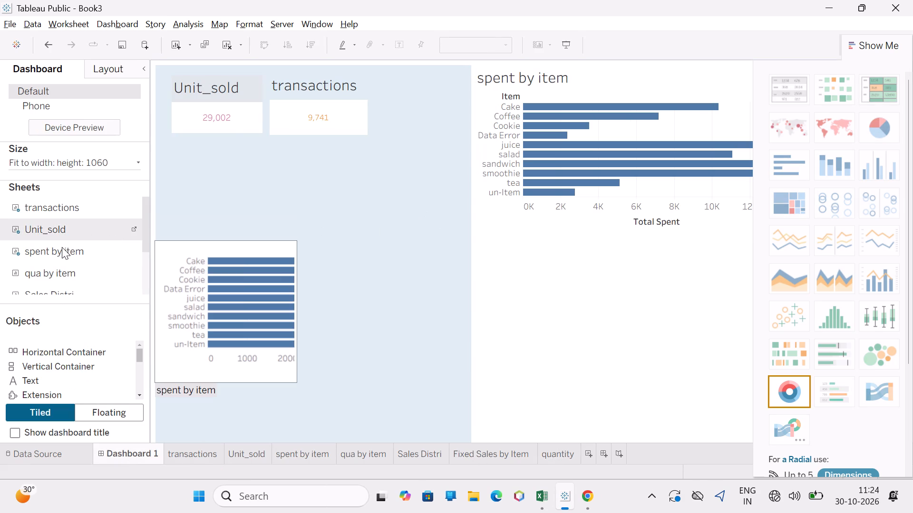
{"action": "scroll", "coordinate": [62, 247], "scroll_direction": "down", "scroll_amount": 2}
{"action": "left_click", "coordinate": [57, 281]}
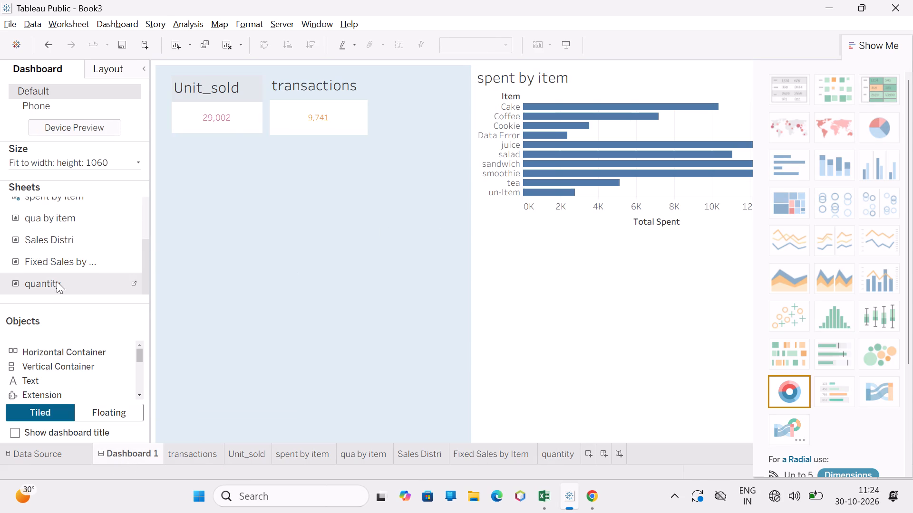
{"action": "double_click", "coordinate": [65, 281]}
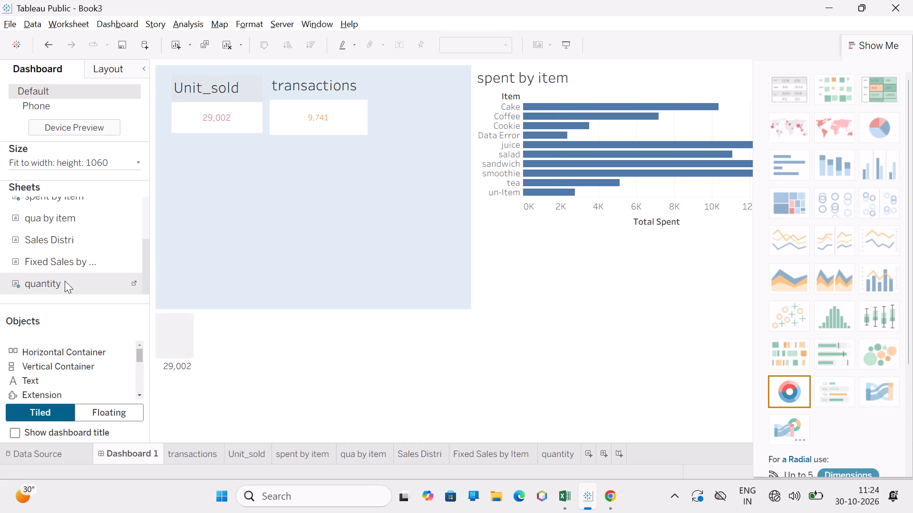
{"action": "left_click", "coordinate": [354, 345]}
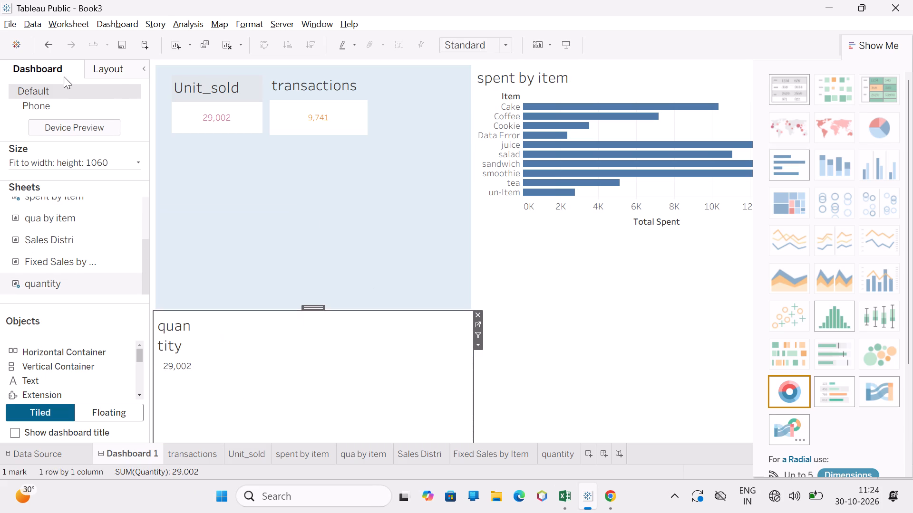
{"action": "left_click", "coordinate": [104, 64]}
{"action": "left_click", "coordinate": [36, 134]}
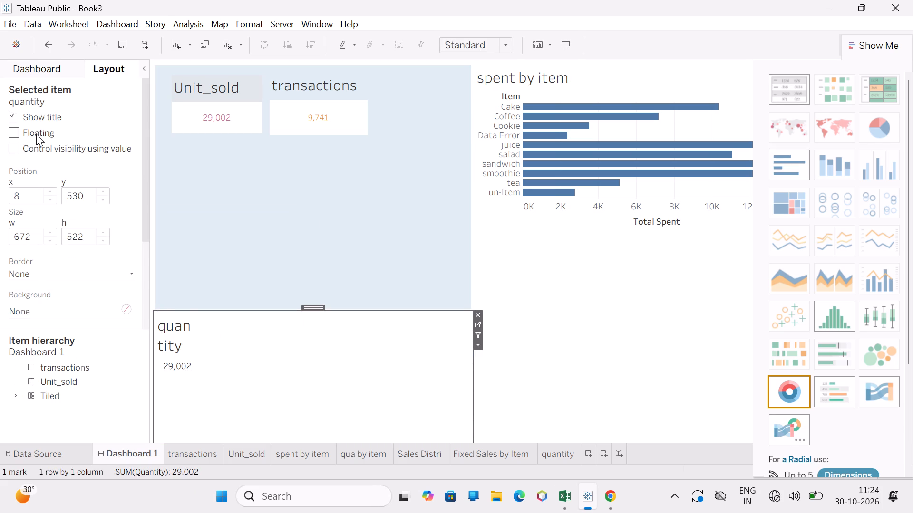
Set the floating quantity sheet's fit to Entire View on the dashboard.
{"action": "left_click", "coordinate": [195, 329]}
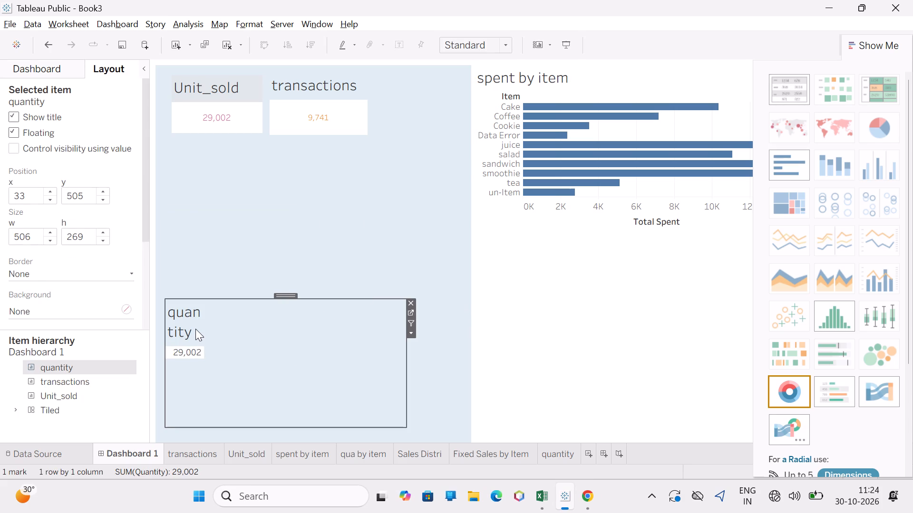
{"action": "right_click", "coordinate": [195, 329]}
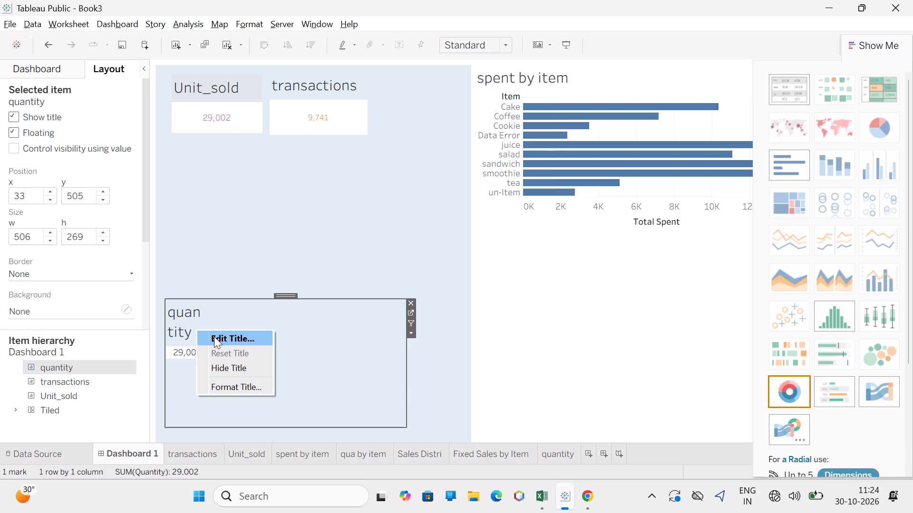
{"action": "left_click", "coordinate": [307, 372]}
{"action": "double_click", "coordinate": [394, 335]}
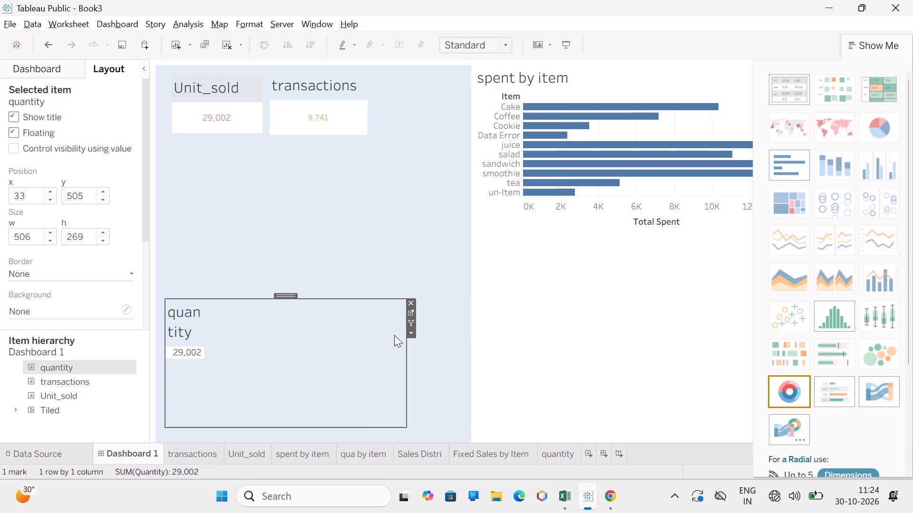
{"action": "right_click", "coordinate": [394, 335]}
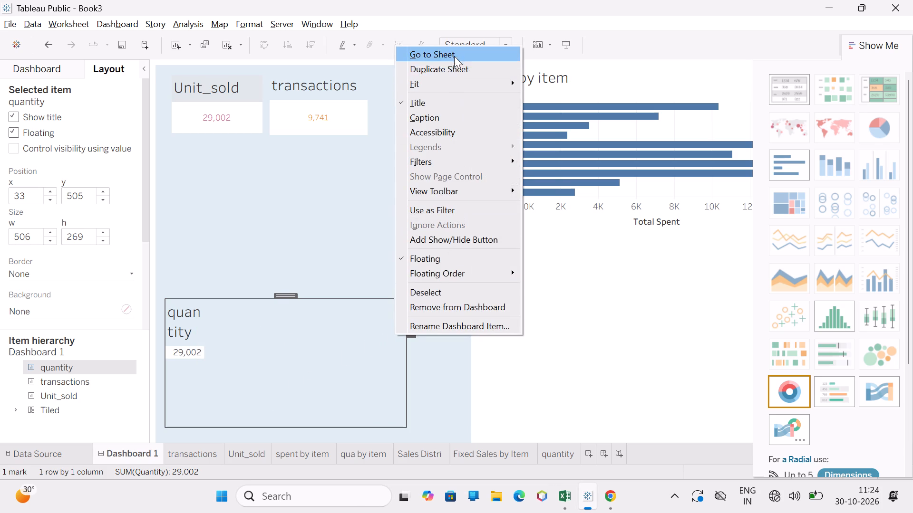
{"action": "left_click", "coordinate": [454, 84]}
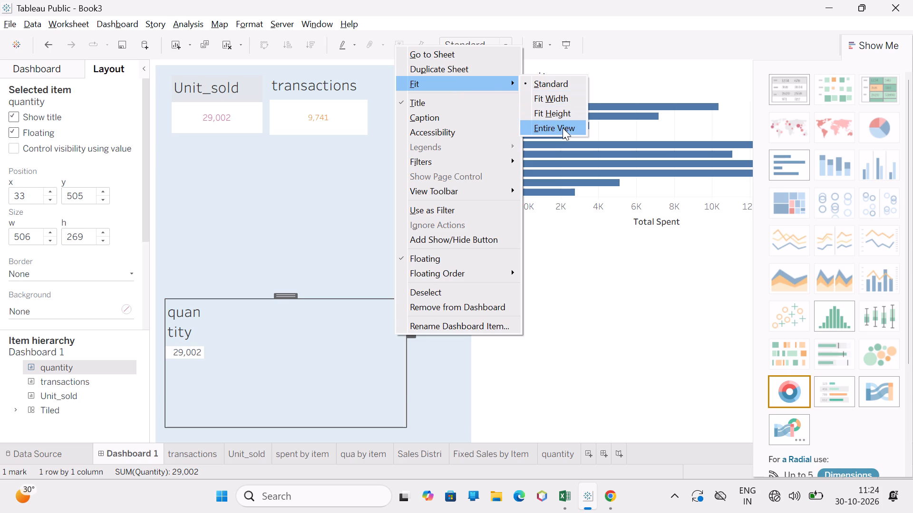
{"action": "left_click", "coordinate": [563, 128]}
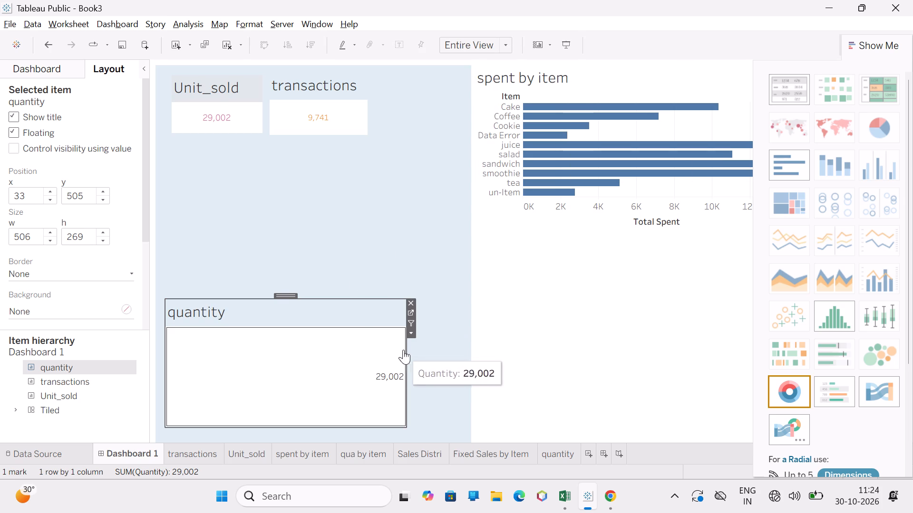
Shrink the floating quantity sheet on Dashboard 1 to about 278 wide by 133 high.
{"action": "left_click_drag", "start_coordinate": [406, 352], "coordinate": [300, 348]}
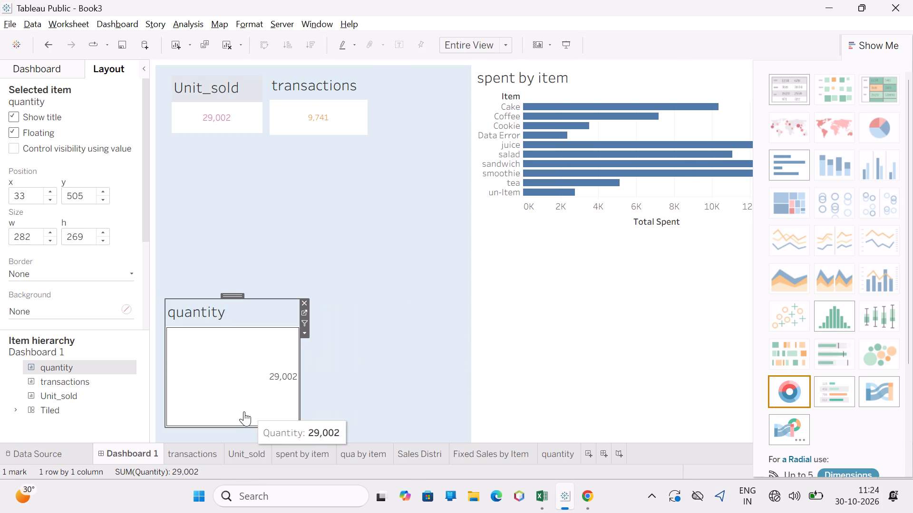
{"action": "left_click_drag", "start_coordinate": [228, 425], "coordinate": [232, 384]}
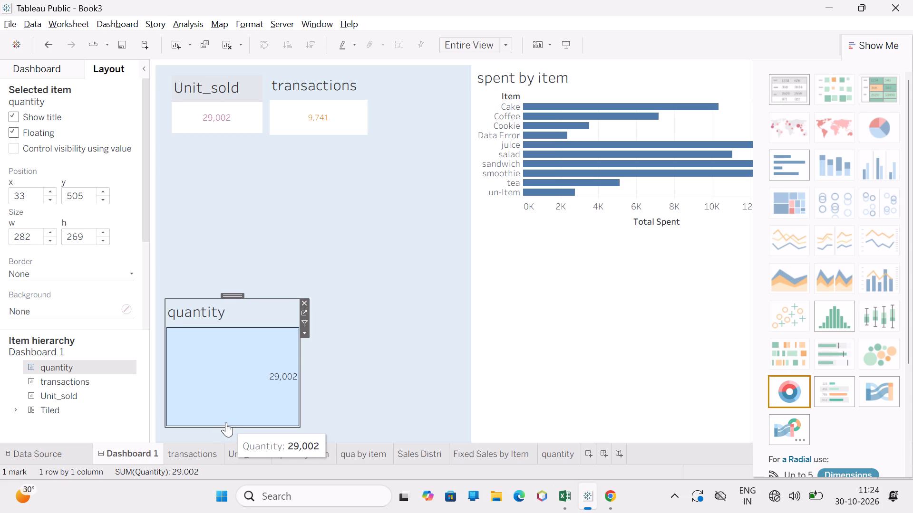
{"action": "left_click", "coordinate": [338, 400]}
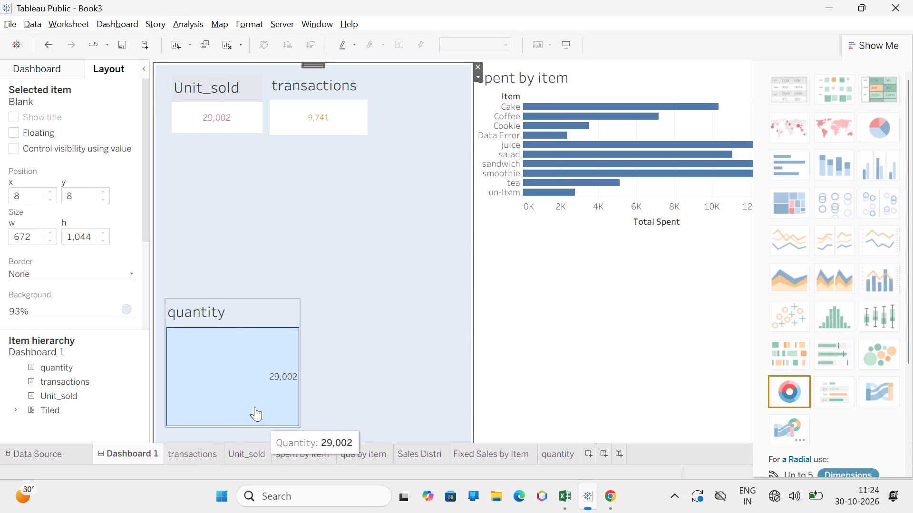
{"action": "left_click", "coordinate": [321, 253]}
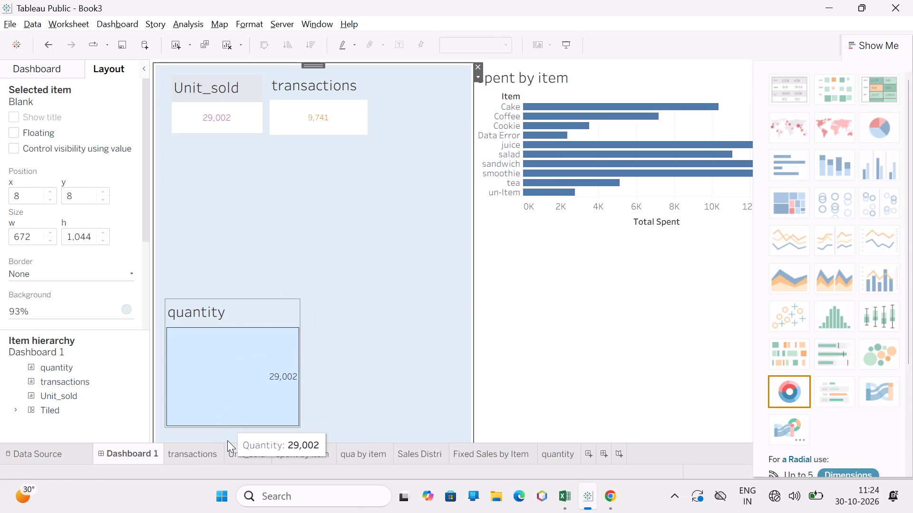
{"action": "left_click", "coordinate": [248, 416]}
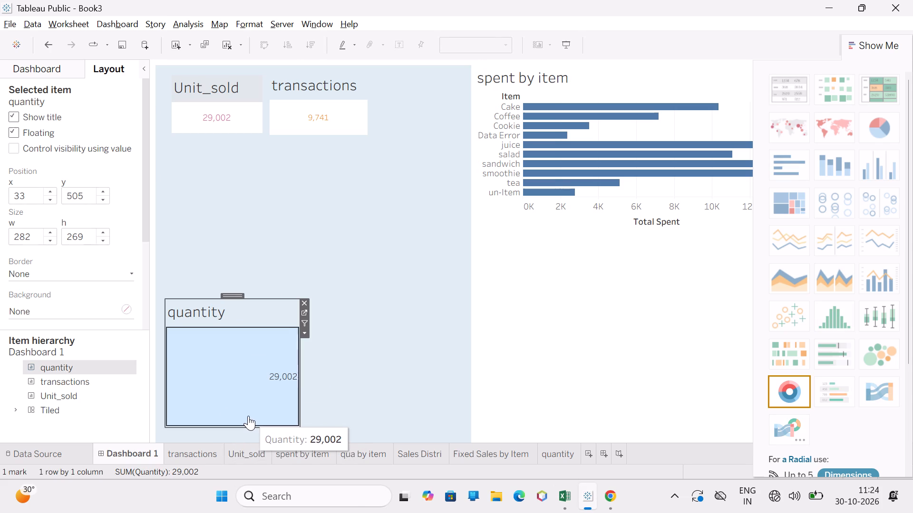
{"action": "left_click_drag", "start_coordinate": [232, 427], "coordinate": [236, 404]}
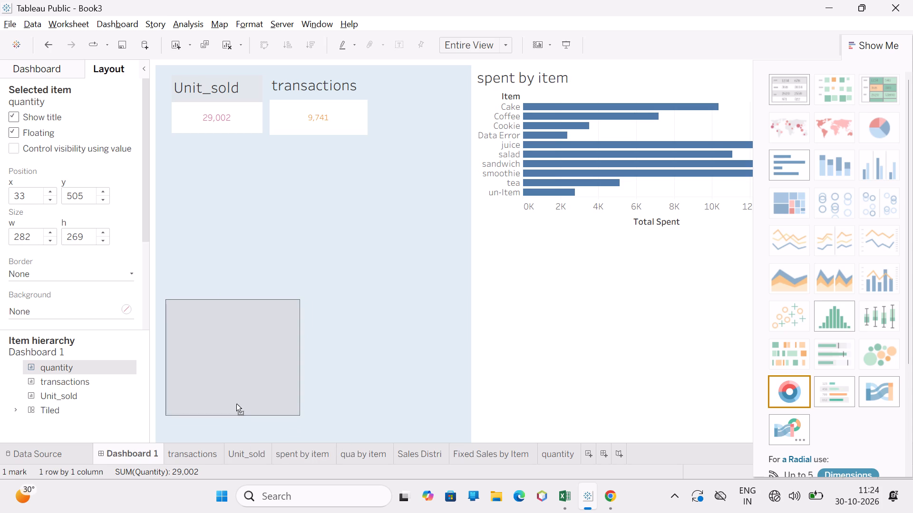
{"action": "left_click_drag", "start_coordinate": [236, 404], "coordinate": [241, 362]}
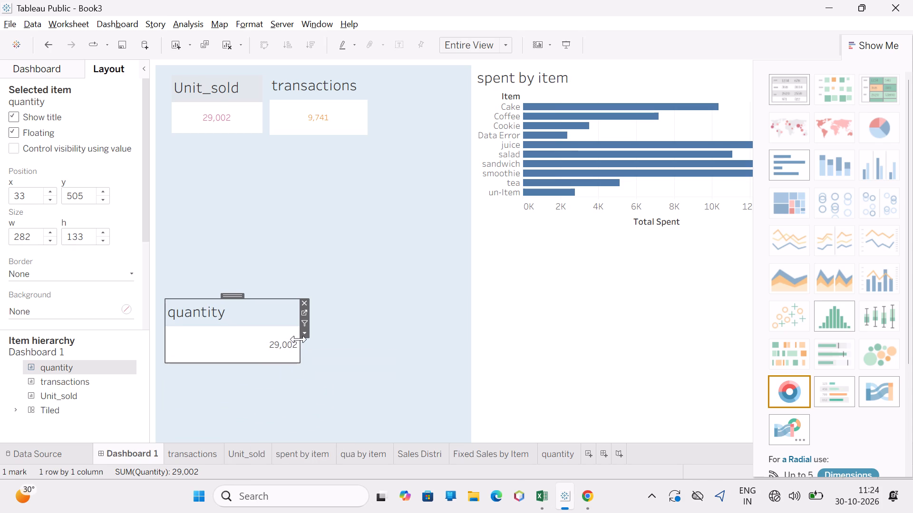
{"action": "left_click", "coordinate": [299, 341]}
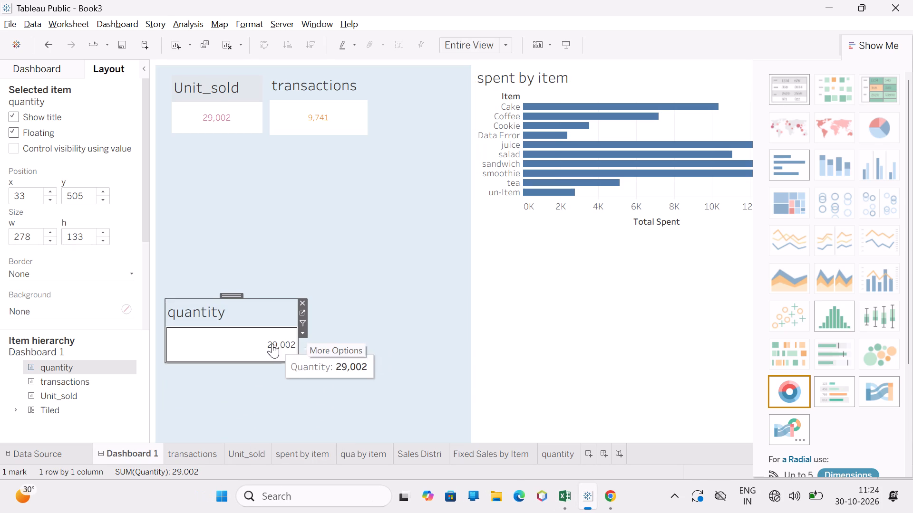
Set the quantity sheet's Total pane alignment to middle center and its Grand Total header's vertical alignment to middle.
{"action": "double_click", "coordinate": [264, 349]}
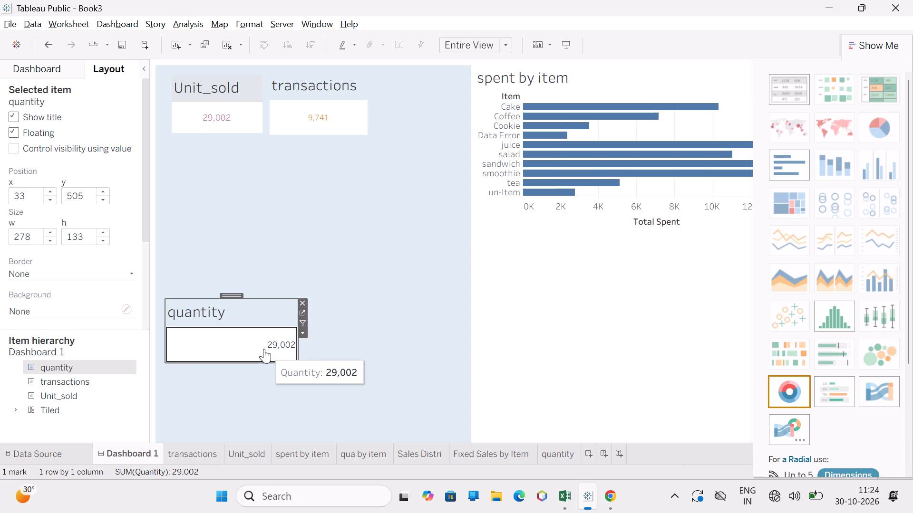
{"action": "right_click", "coordinate": [264, 349]}
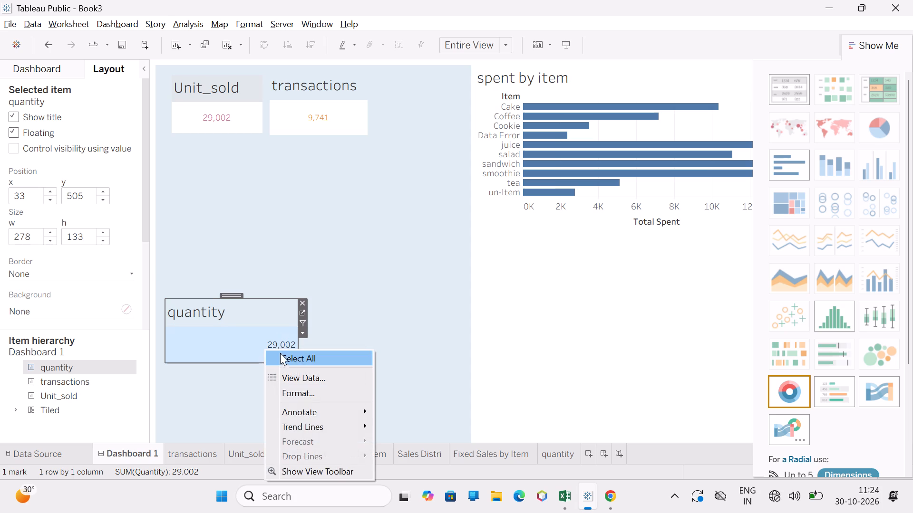
{"action": "left_click", "coordinate": [309, 389]}
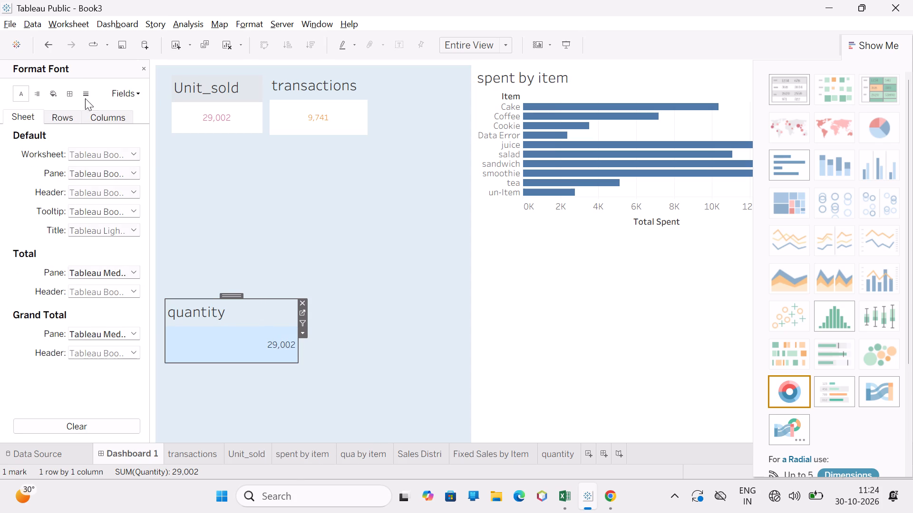
{"action": "left_click", "coordinate": [41, 94]}
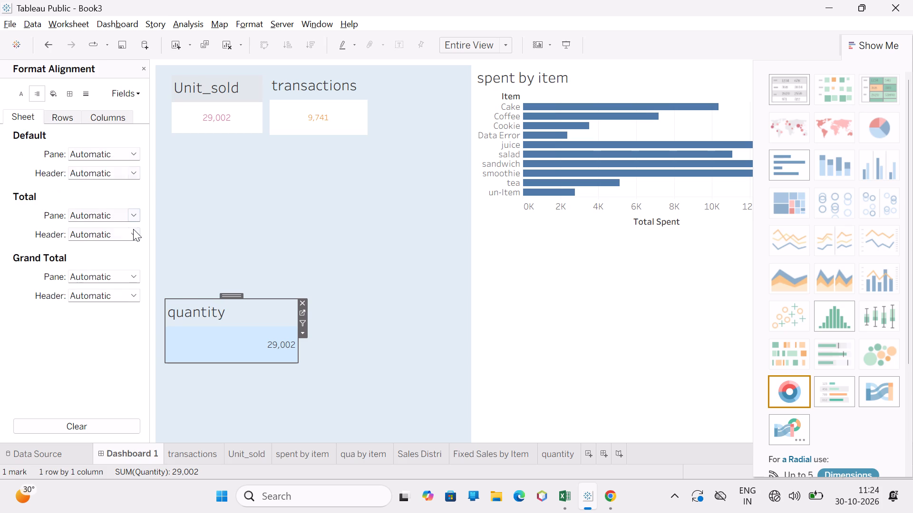
{"action": "right_click", "coordinate": [245, 343]}
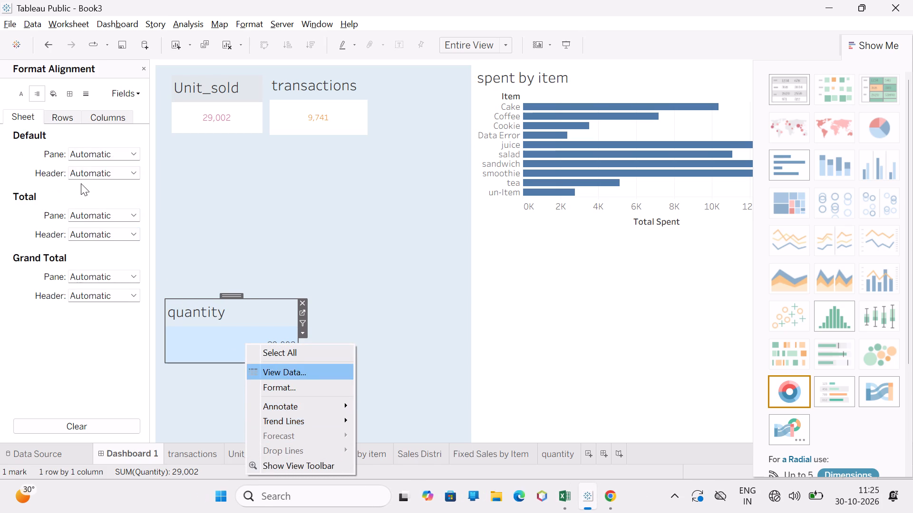
{"action": "left_click", "coordinate": [137, 216]}
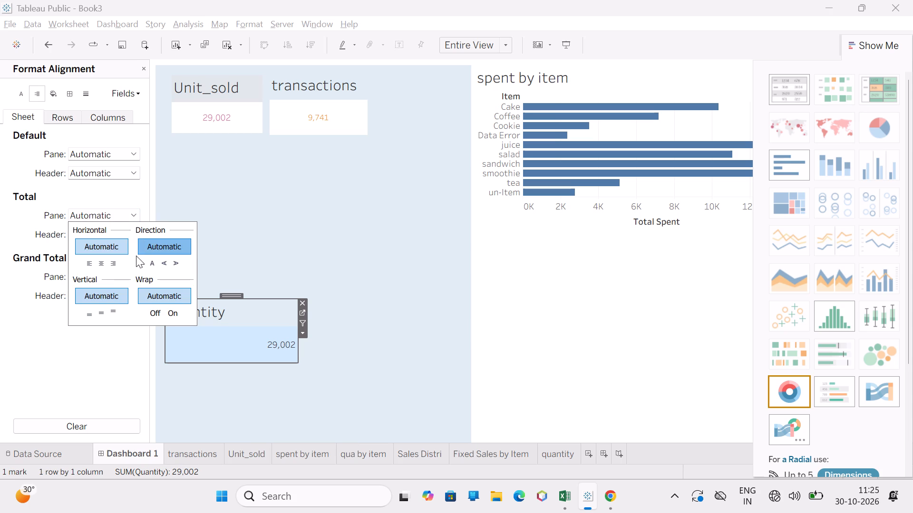
{"action": "left_click", "coordinate": [99, 261]}
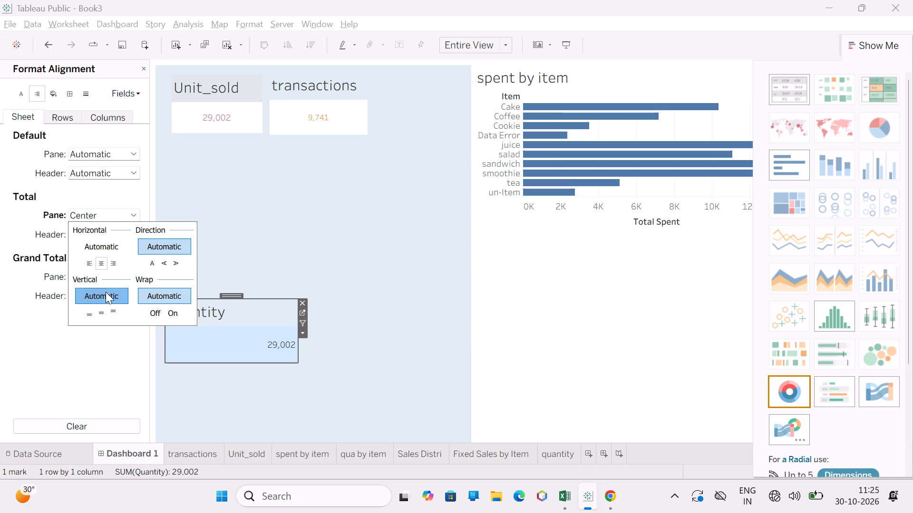
{"action": "left_click", "coordinate": [100, 311]}
{"action": "left_click", "coordinate": [252, 254]}
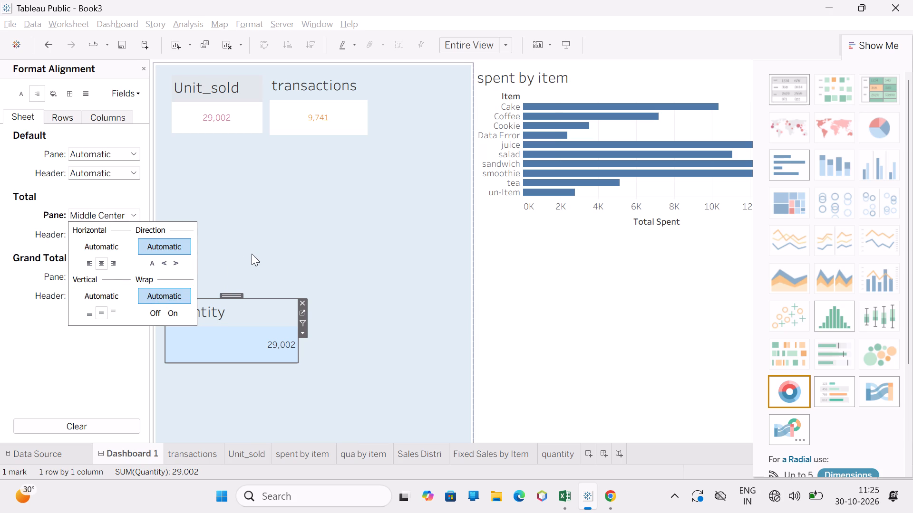
{"action": "left_click", "coordinate": [243, 342]}
{"action": "left_click", "coordinate": [135, 296]}
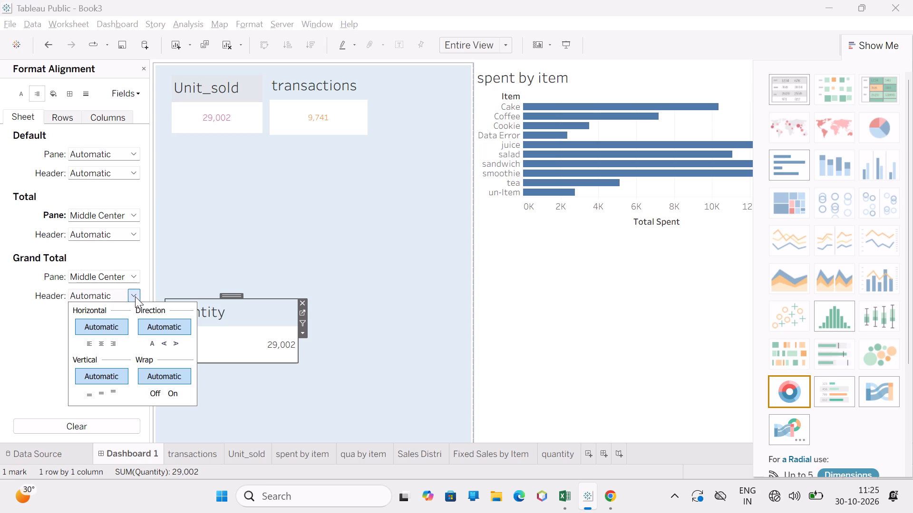
{"action": "left_click", "coordinate": [100, 394]}
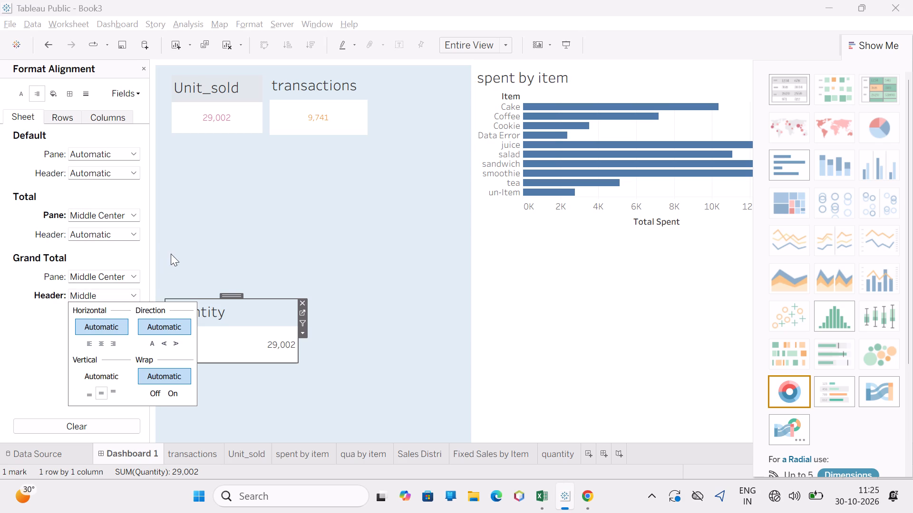
Set the quantity sheet's default header and default pane alignment to middle center.
{"action": "left_click", "coordinate": [127, 176]}
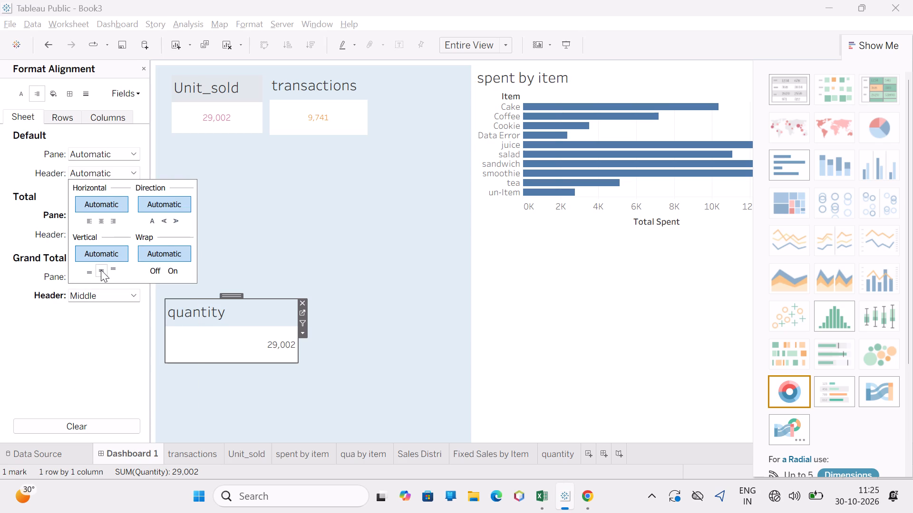
{"action": "left_click", "coordinate": [101, 270]}
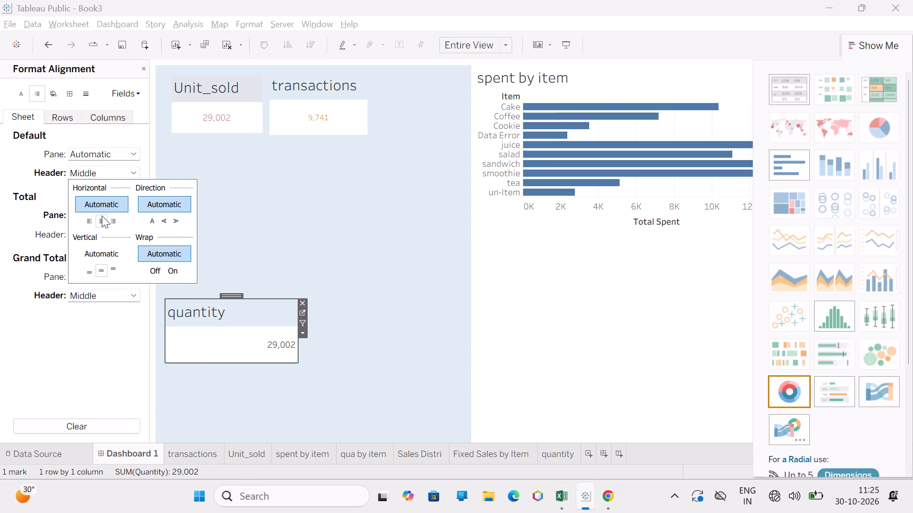
{"action": "left_click", "coordinate": [102, 216]}
{"action": "left_click", "coordinate": [132, 152]}
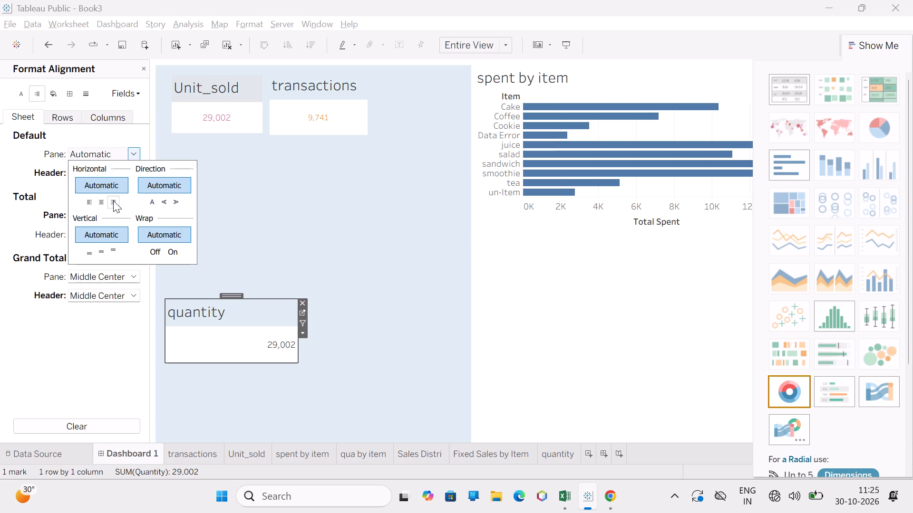
{"action": "left_click", "coordinate": [102, 203]}
{"action": "left_click", "coordinate": [101, 252]}
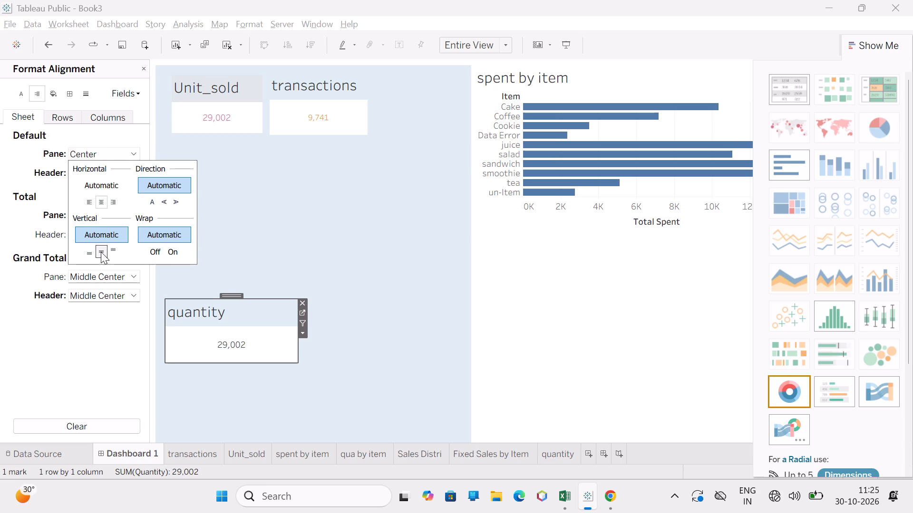
{"action": "left_click", "coordinate": [257, 220]}
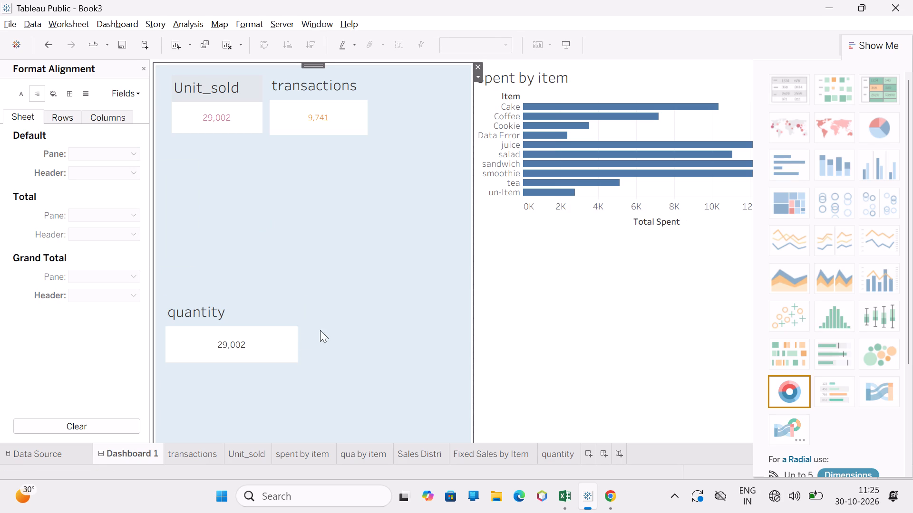
Move the floating quantity sheet up beside the transactions card, in line with the other KPI cards.
{"action": "left_click", "coordinate": [226, 305]}
{"action": "left_click_drag", "start_coordinate": [230, 297], "coordinate": [459, 64]}
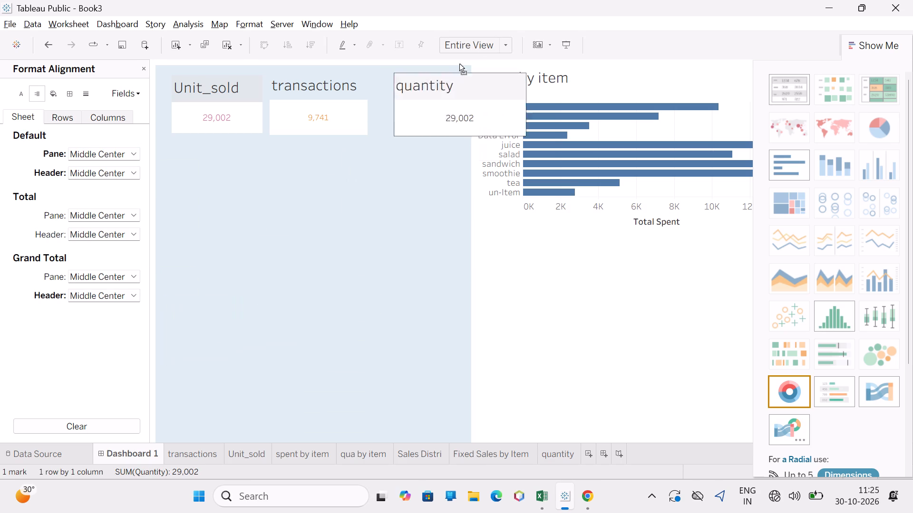
{"action": "left_click_drag", "start_coordinate": [459, 64], "coordinate": [440, 72]}
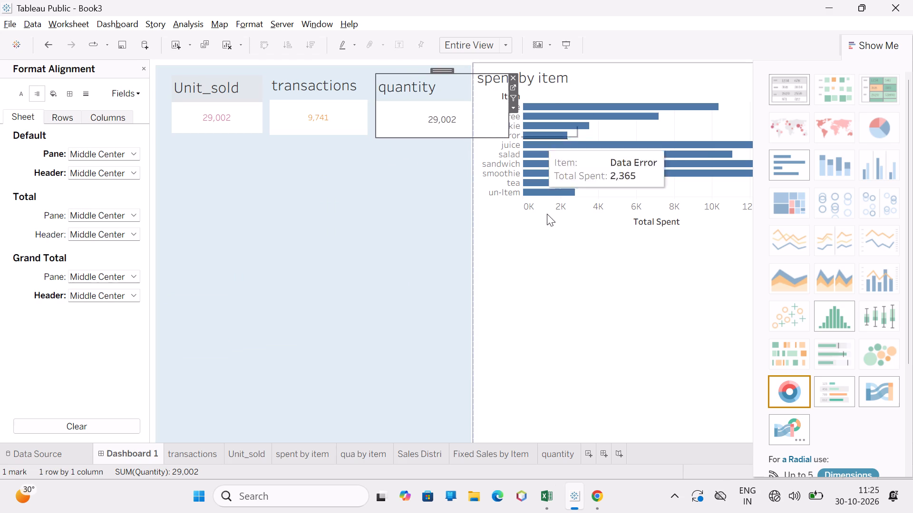
Make the spent by item sheet floating and place it below the Unit_sold and transactions cards.
{"action": "left_click", "coordinate": [550, 247]}
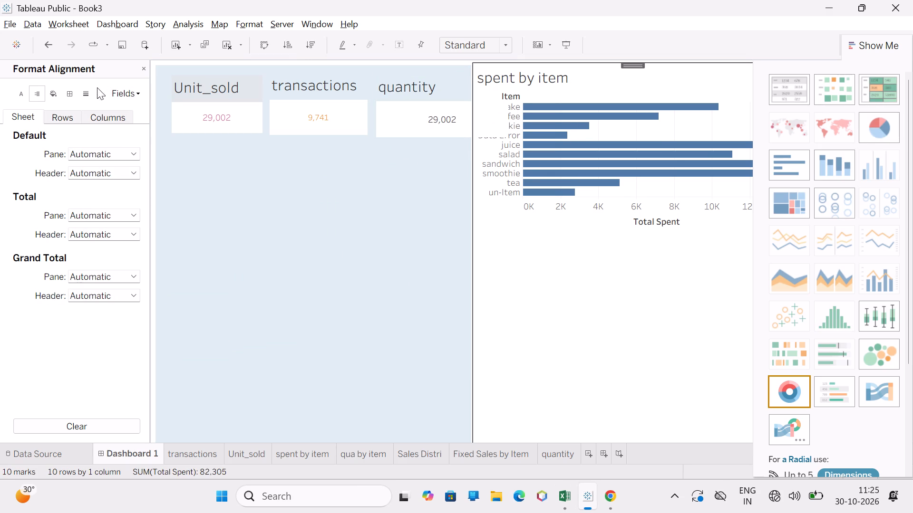
{"action": "double_click", "coordinate": [500, 256]}
{"action": "left_click", "coordinate": [143, 66]}
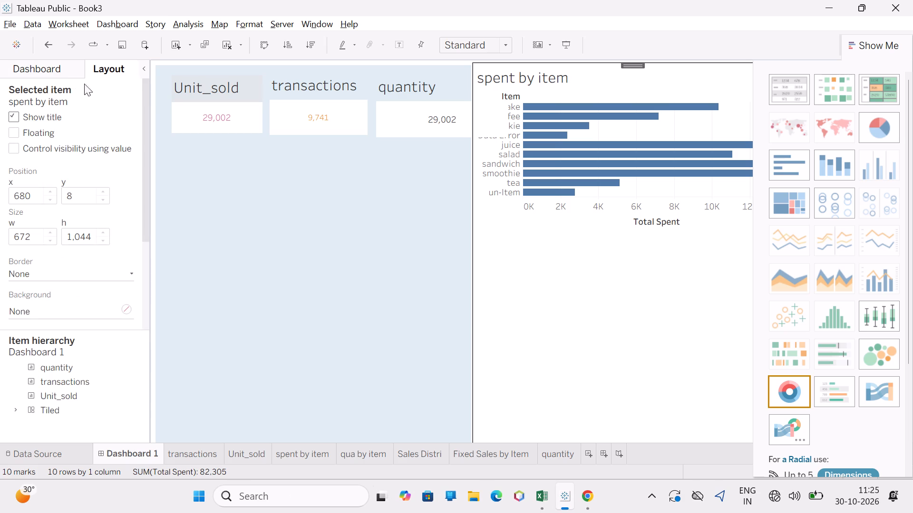
{"action": "left_click", "coordinate": [13, 133]}
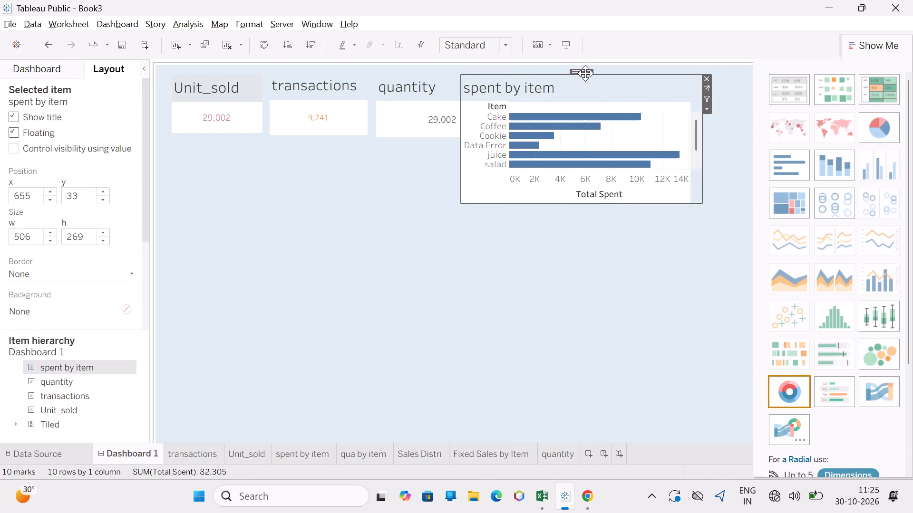
{"action": "left_click_drag", "start_coordinate": [585, 74], "coordinate": [297, 145]}
{"action": "left_click", "coordinate": [542, 290]}
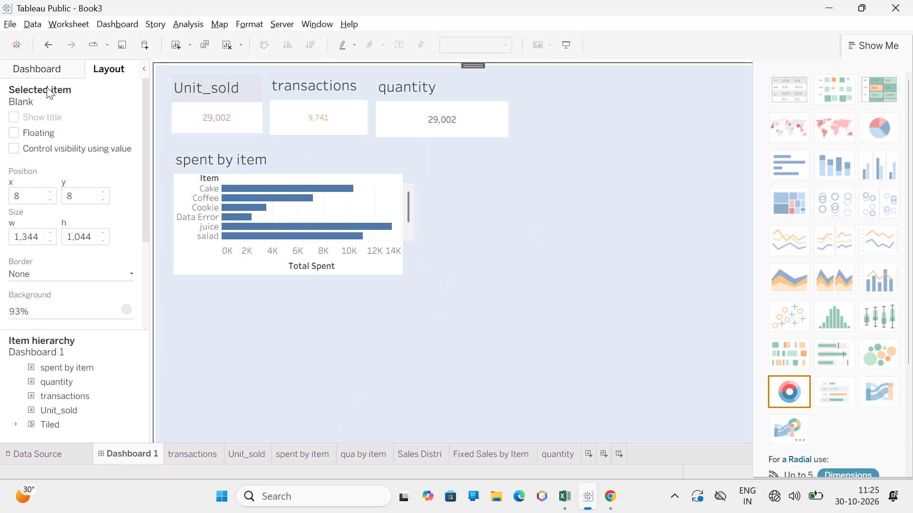
Add the Fixed Sales by Item worksheet to Dashboard 1.
{"action": "left_click", "coordinate": [46, 73]}
{"action": "scroll", "coordinate": [58, 227], "scroll_direction": "up", "scroll_amount": 4}
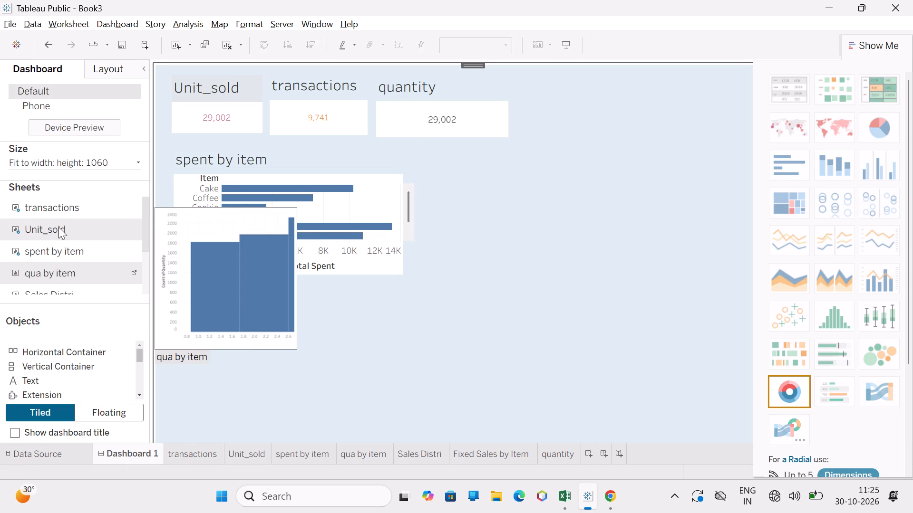
{"action": "scroll", "coordinate": [68, 263], "scroll_direction": "down", "scroll_amount": 1}
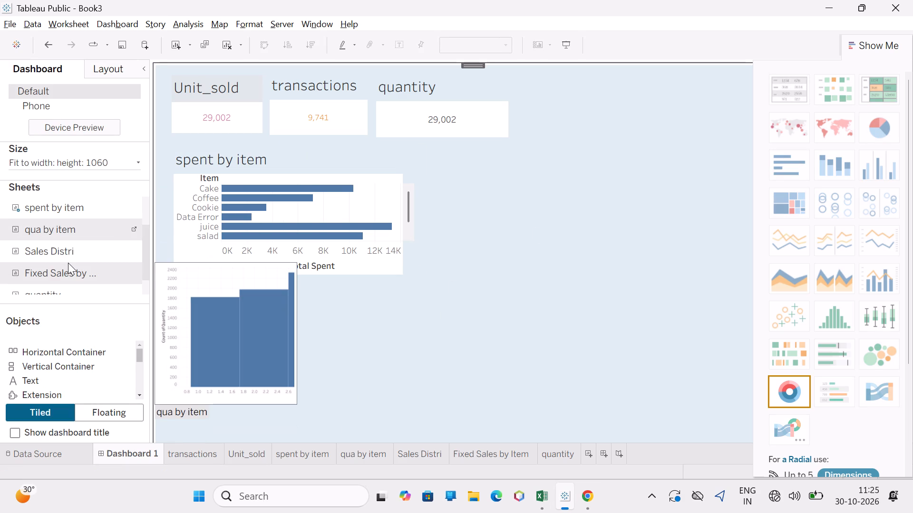
{"action": "scroll", "coordinate": [68, 263], "scroll_direction": "down", "scroll_amount": 1}
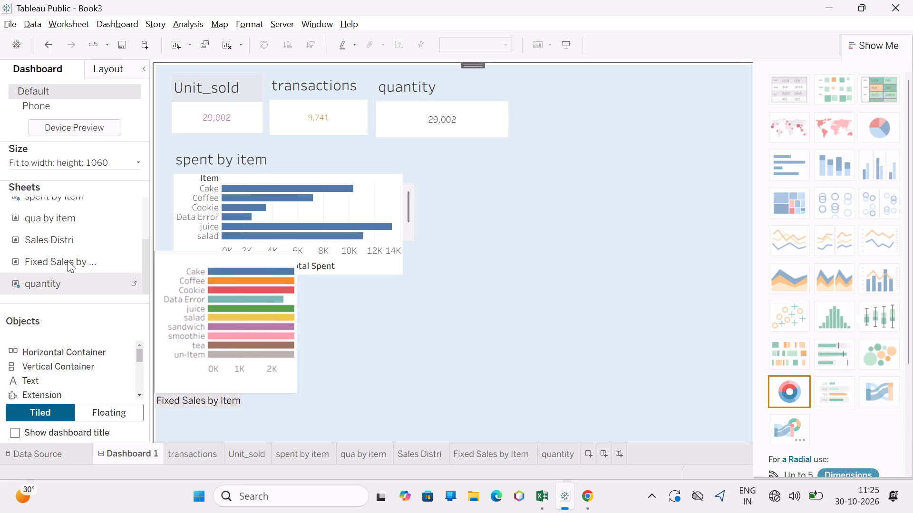
{"action": "left_click", "coordinate": [68, 260]}
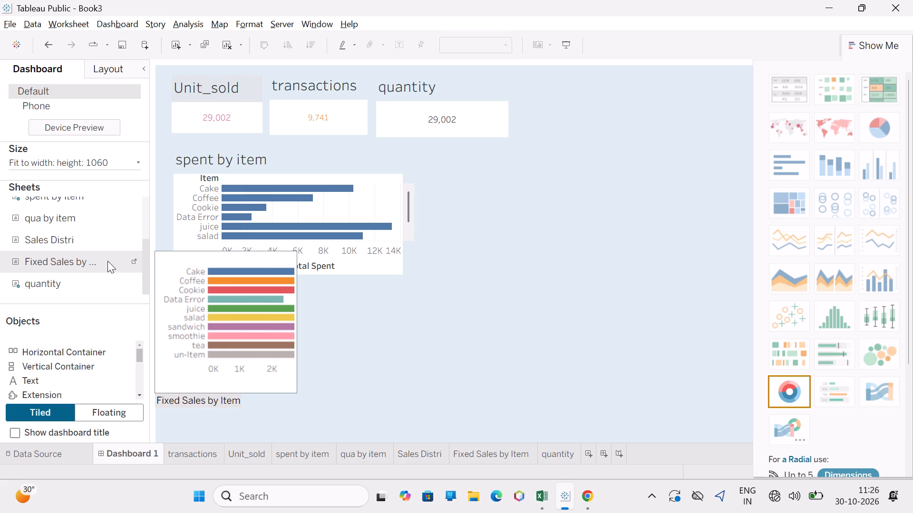
{"action": "double_click", "coordinate": [91, 263]}
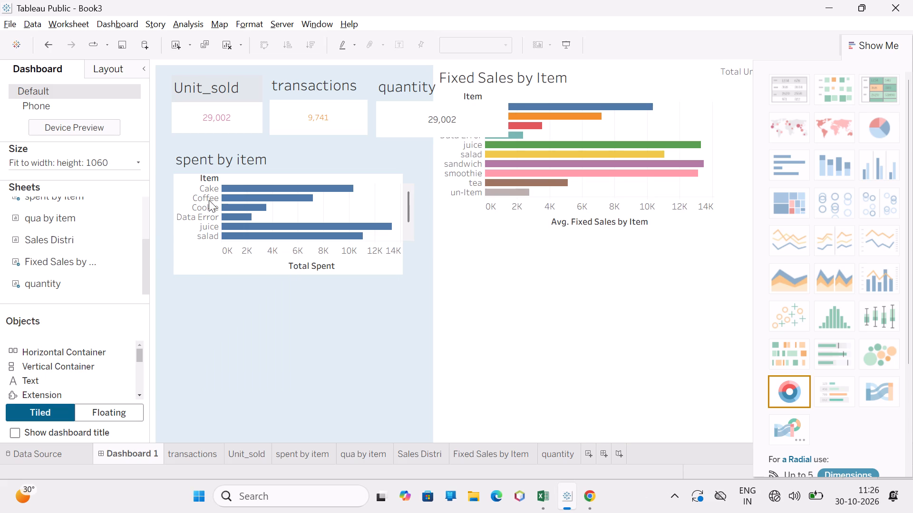
Make the Fixed Sales by Item sheet floating and place it directly below the spent by item chart.
{"action": "left_click", "coordinate": [502, 237]}
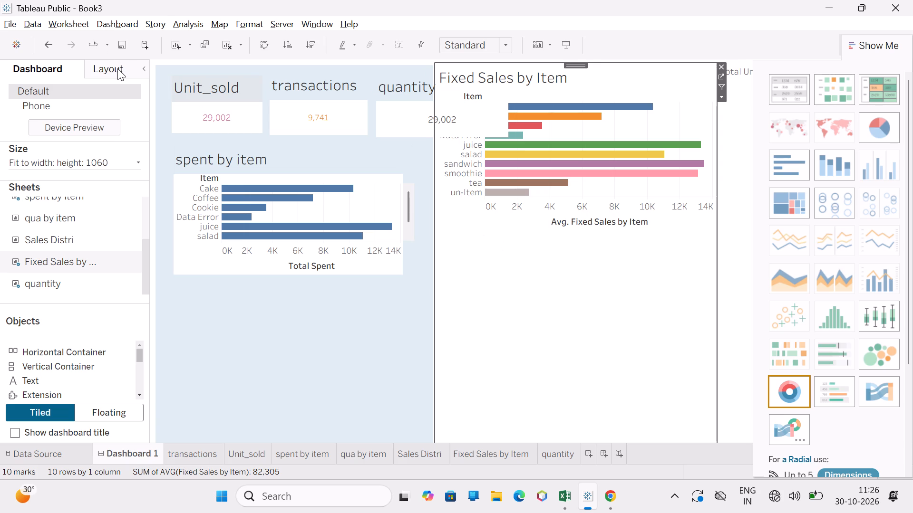
{"action": "left_click", "coordinate": [117, 68]}
{"action": "left_click", "coordinate": [16, 131]}
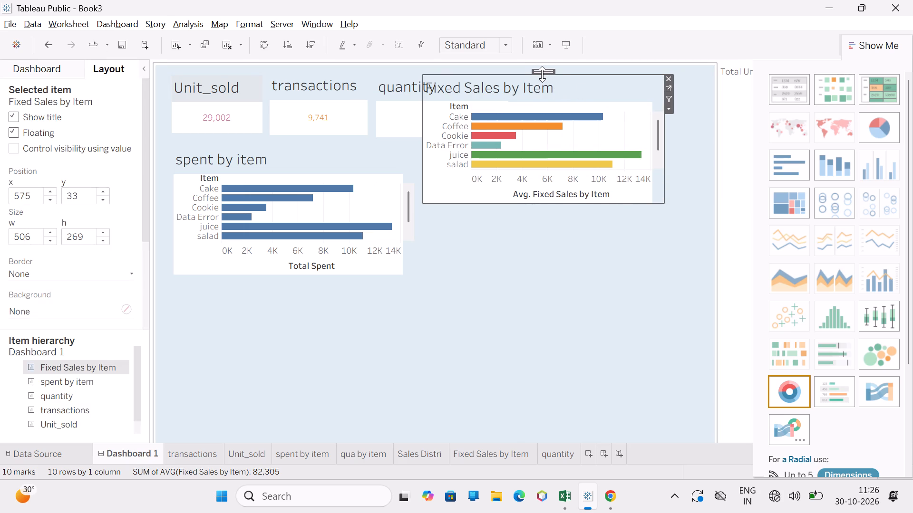
{"action": "left_click_drag", "start_coordinate": [542, 74], "coordinate": [553, 74]}
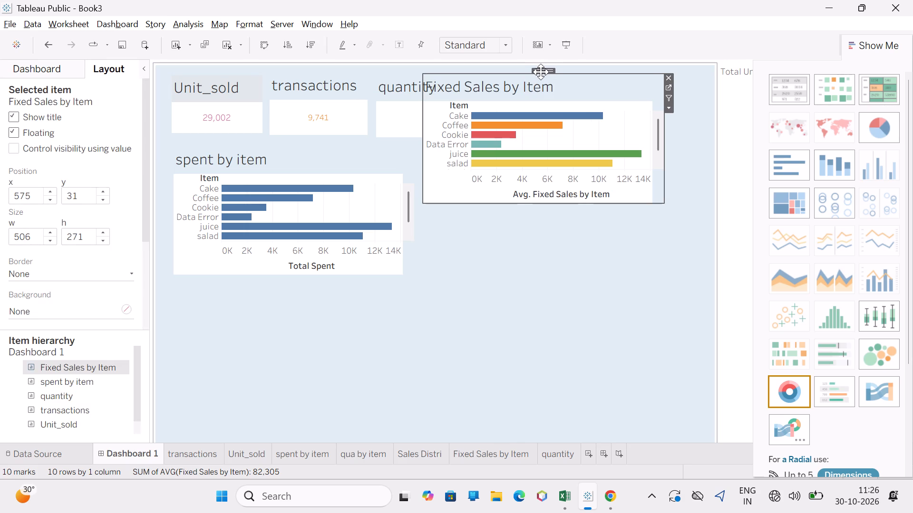
{"action": "left_click_drag", "start_coordinate": [541, 72], "coordinate": [291, 278]}
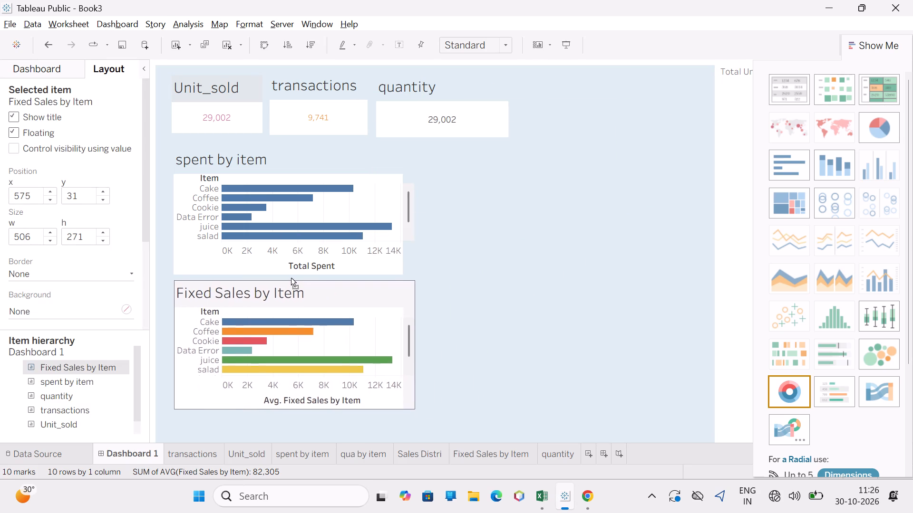
{"action": "left_click_drag", "start_coordinate": [291, 278], "coordinate": [292, 282]}
{"action": "left_click", "coordinate": [563, 205]}
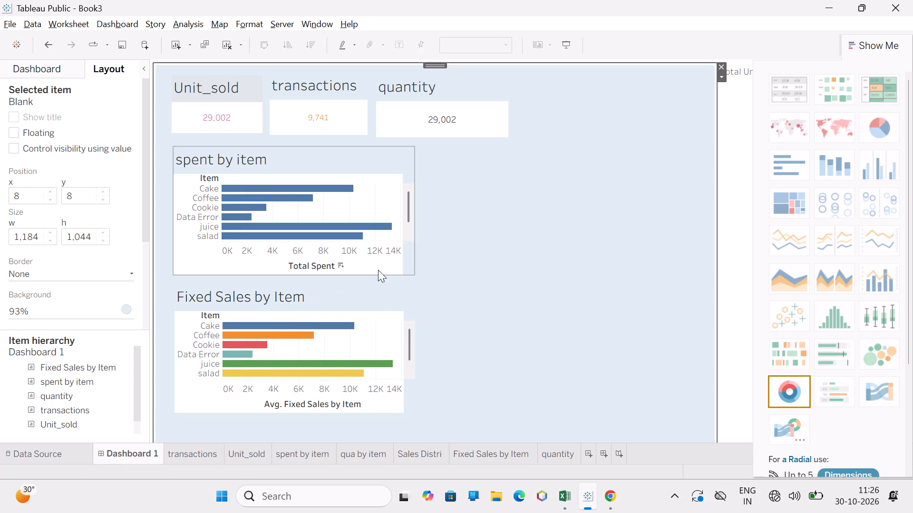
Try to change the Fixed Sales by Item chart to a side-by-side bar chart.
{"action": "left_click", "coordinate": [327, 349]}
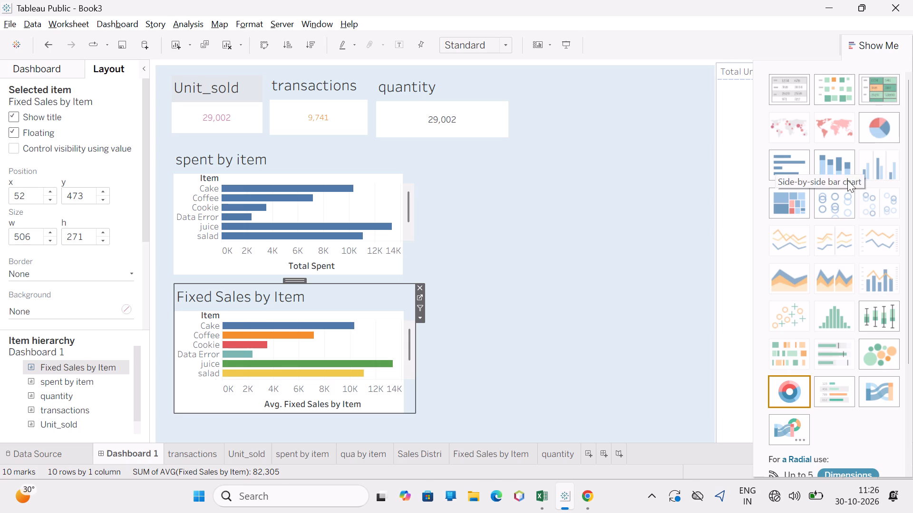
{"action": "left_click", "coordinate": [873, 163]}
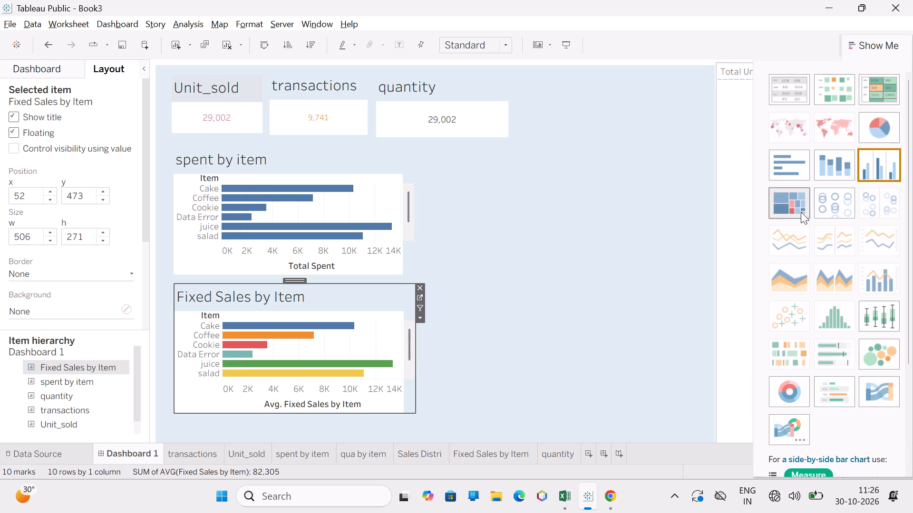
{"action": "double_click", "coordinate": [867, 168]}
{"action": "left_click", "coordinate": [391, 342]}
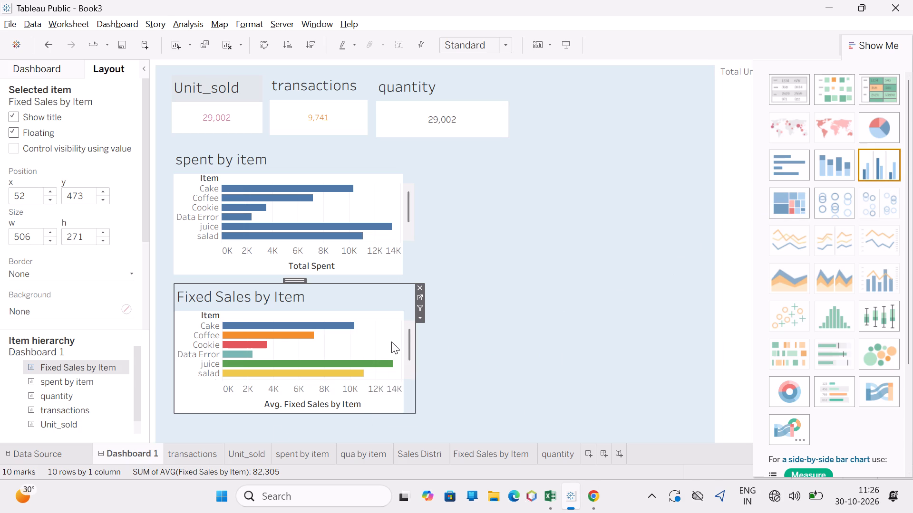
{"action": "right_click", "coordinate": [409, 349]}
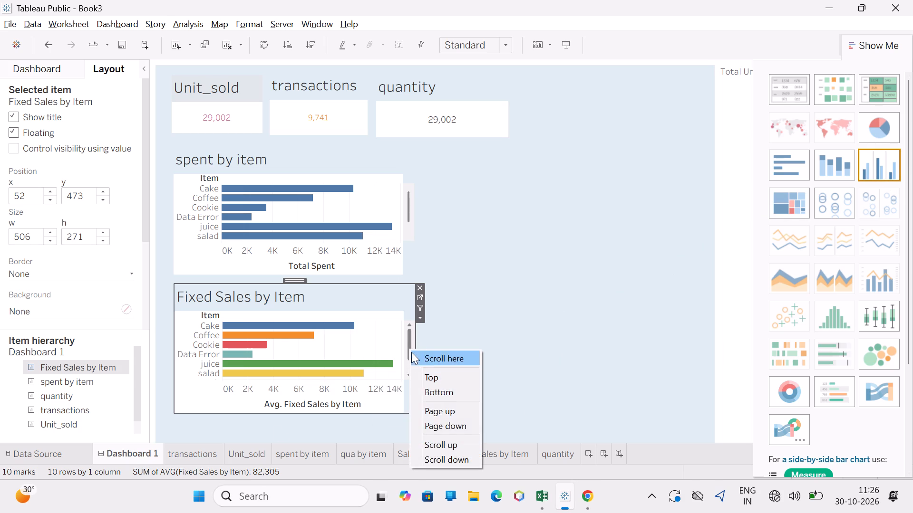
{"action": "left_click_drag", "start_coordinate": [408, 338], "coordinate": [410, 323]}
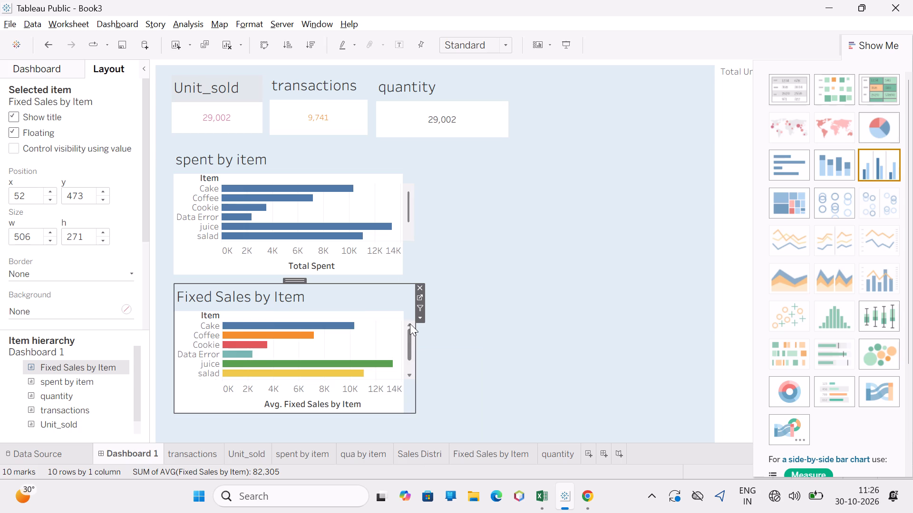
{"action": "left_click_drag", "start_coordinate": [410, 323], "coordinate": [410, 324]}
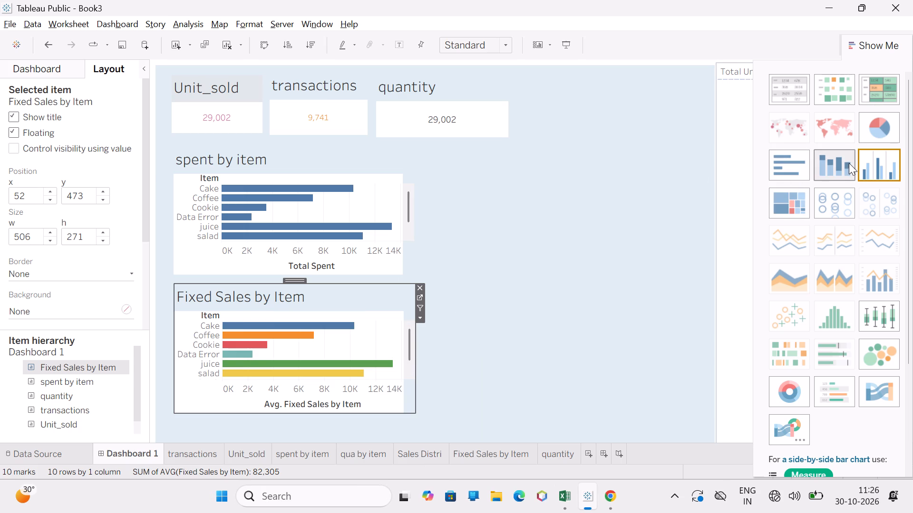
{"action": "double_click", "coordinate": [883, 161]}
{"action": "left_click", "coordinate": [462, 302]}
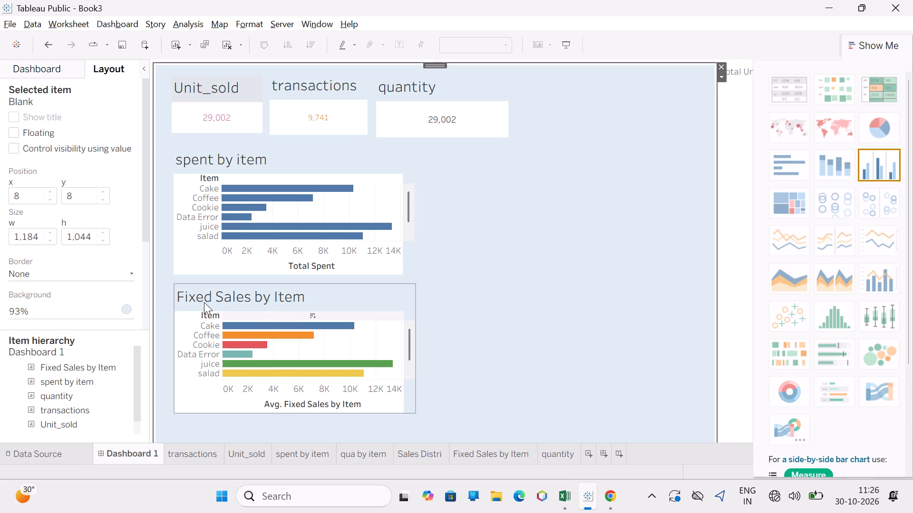
Add the Sales Distri worksheet to Dashboard 1.
{"action": "left_click", "coordinate": [35, 67]}
{"action": "scroll", "coordinate": [44, 249], "scroll_direction": "up", "scroll_amount": 2}
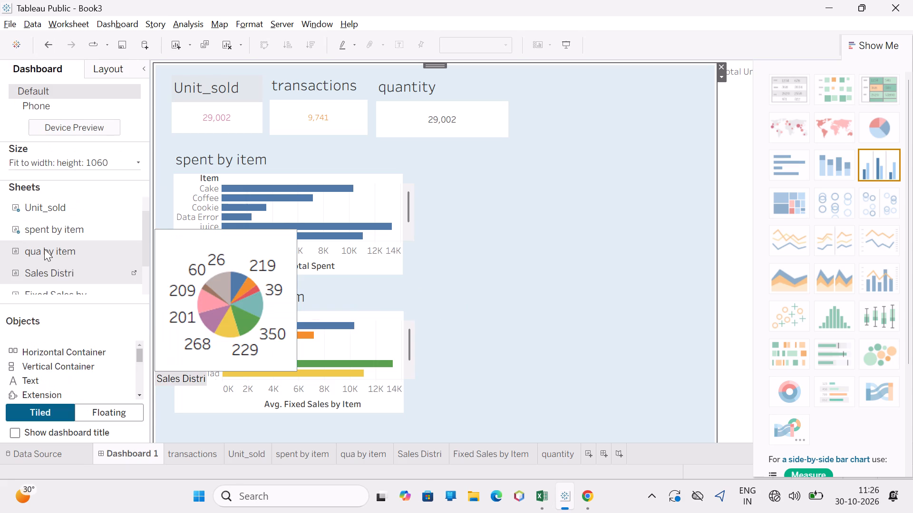
{"action": "scroll", "coordinate": [56, 283], "scroll_direction": "down", "scroll_amount": 1}
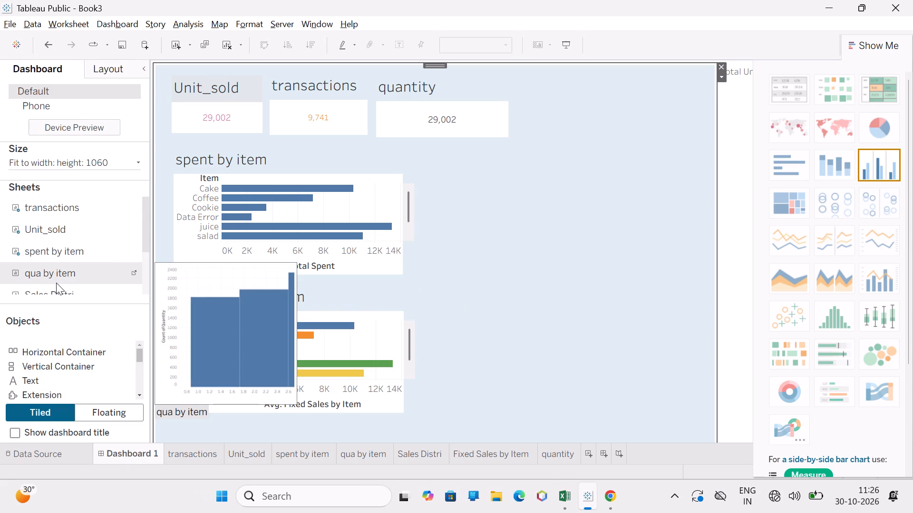
{"action": "scroll", "coordinate": [56, 283], "scroll_direction": "down", "scroll_amount": 1}
{"action": "right_click", "coordinate": [55, 246]}
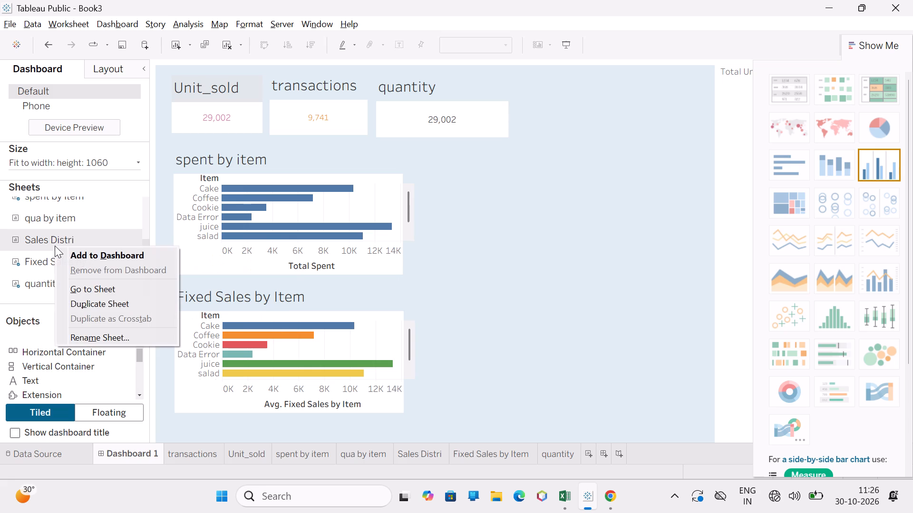
{"action": "left_click", "coordinate": [86, 252]}
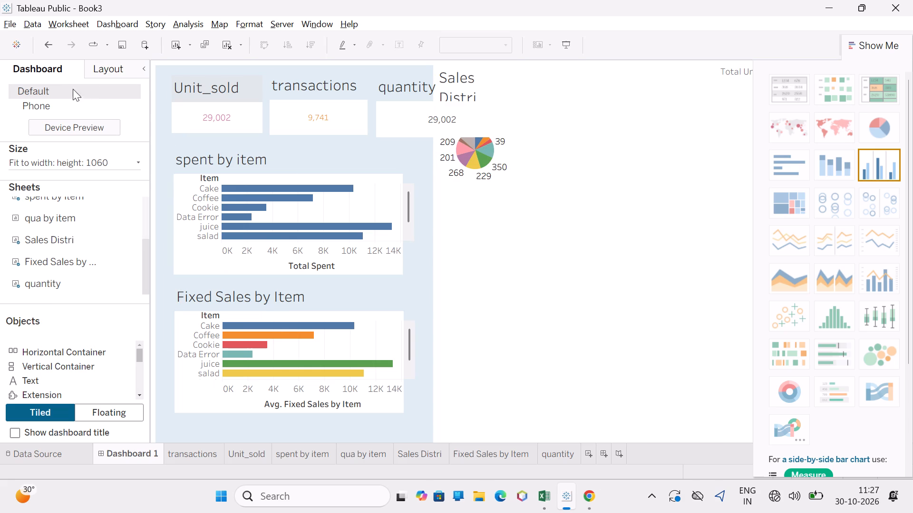
Make the Sales Distri pie chart floating, resize it to about 260 by 272, and place it beside the spent by item chart.
{"action": "right_click", "coordinate": [107, 76]}
{"action": "double_click", "coordinate": [108, 62]}
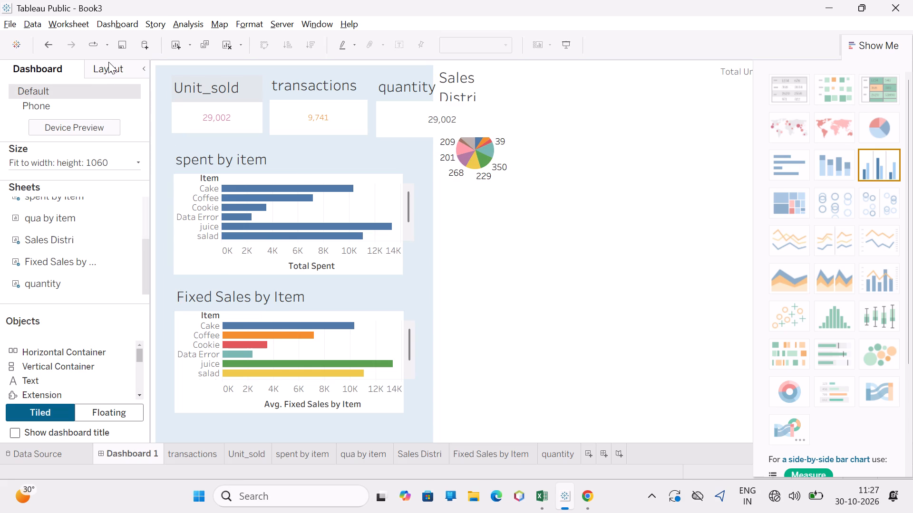
{"action": "left_click", "coordinate": [460, 199]}
{"action": "left_click", "coordinate": [10, 133]}
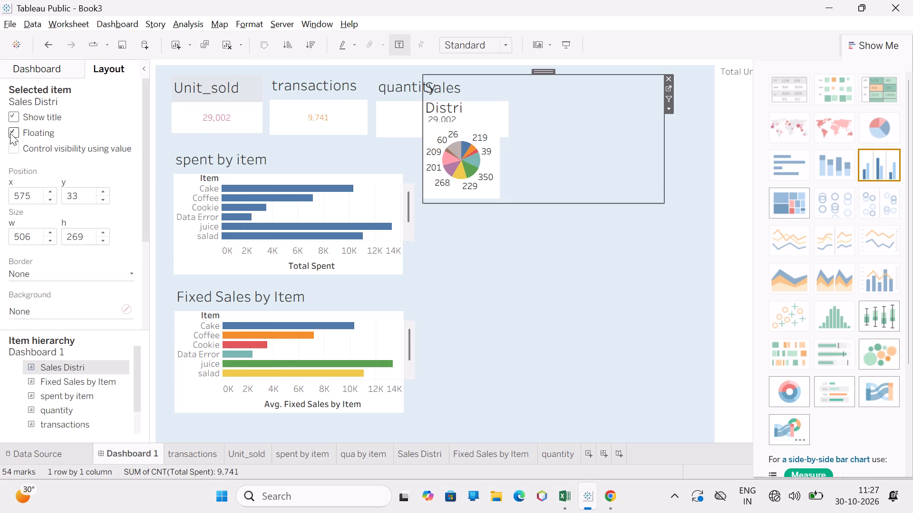
{"action": "left_click", "coordinate": [587, 246]}
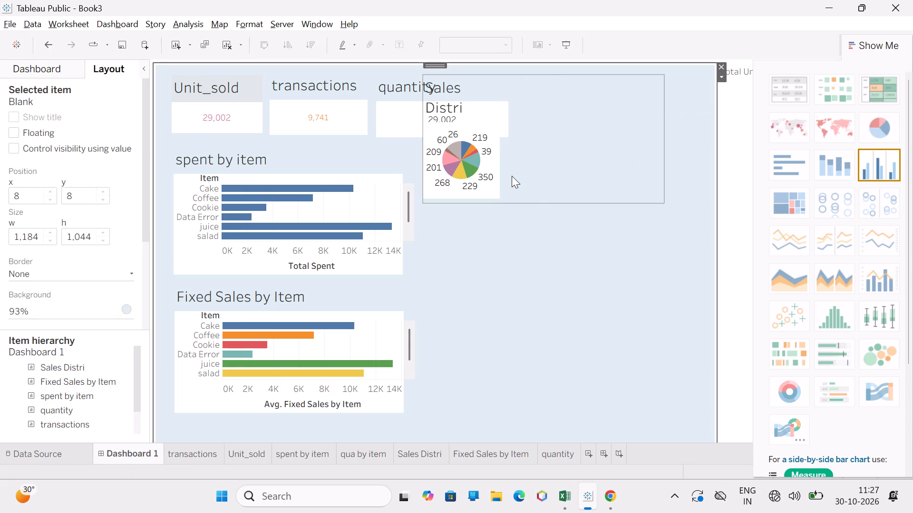
{"action": "left_click", "coordinate": [512, 176]}
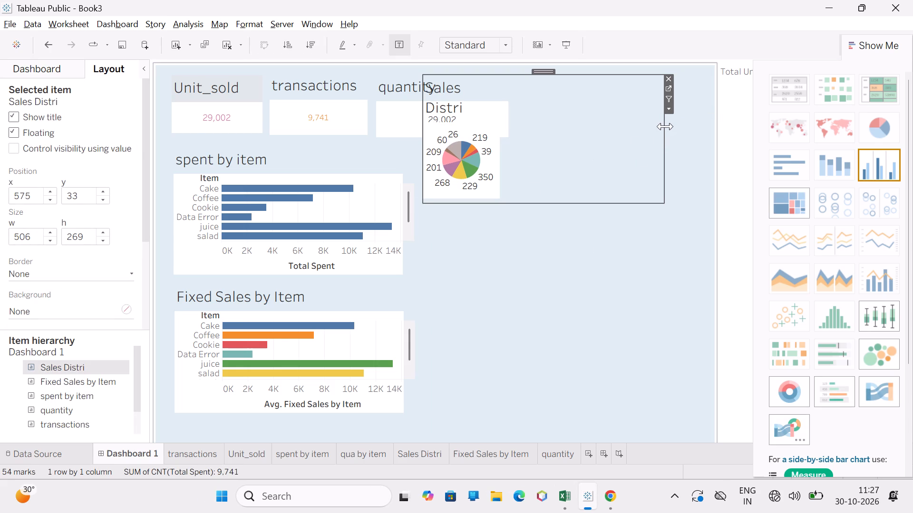
{"action": "left_click_drag", "start_coordinate": [666, 126], "coordinate": [547, 142]}
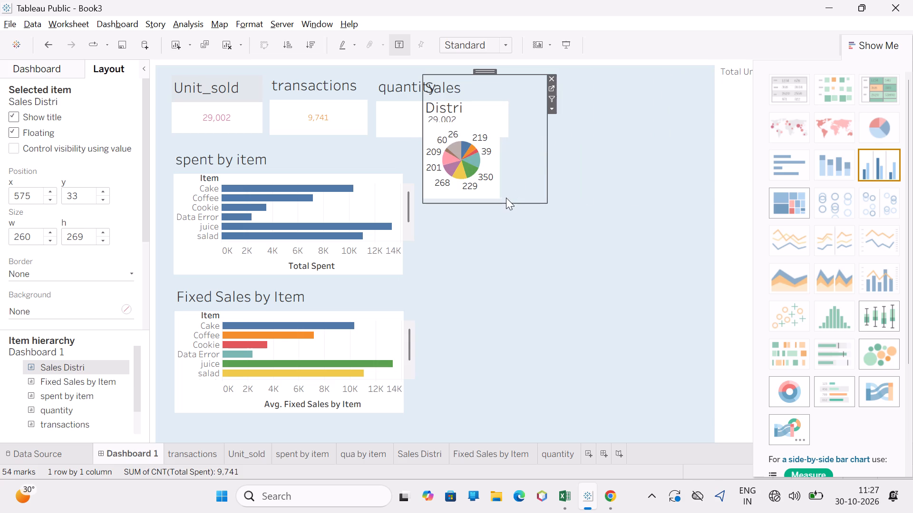
{"action": "left_click_drag", "start_coordinate": [500, 205], "coordinate": [502, 287]}
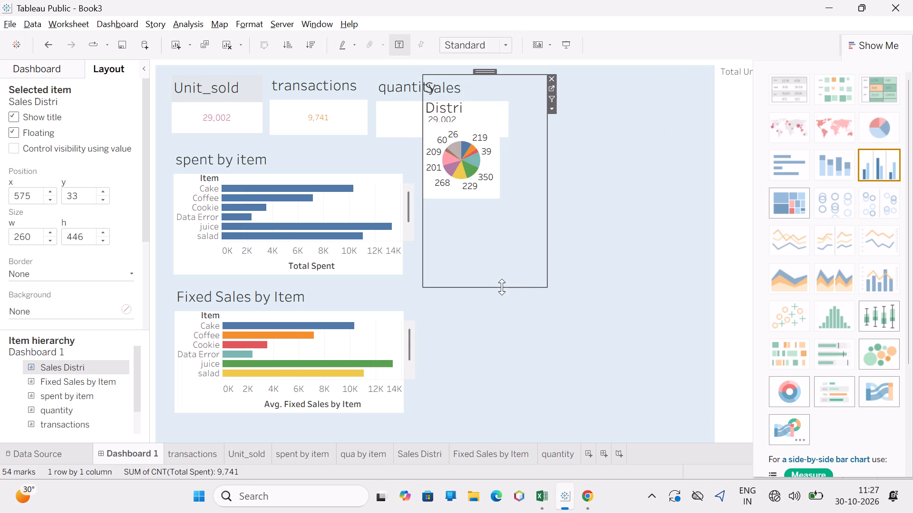
{"action": "left_click_drag", "start_coordinate": [499, 286], "coordinate": [490, 204]}
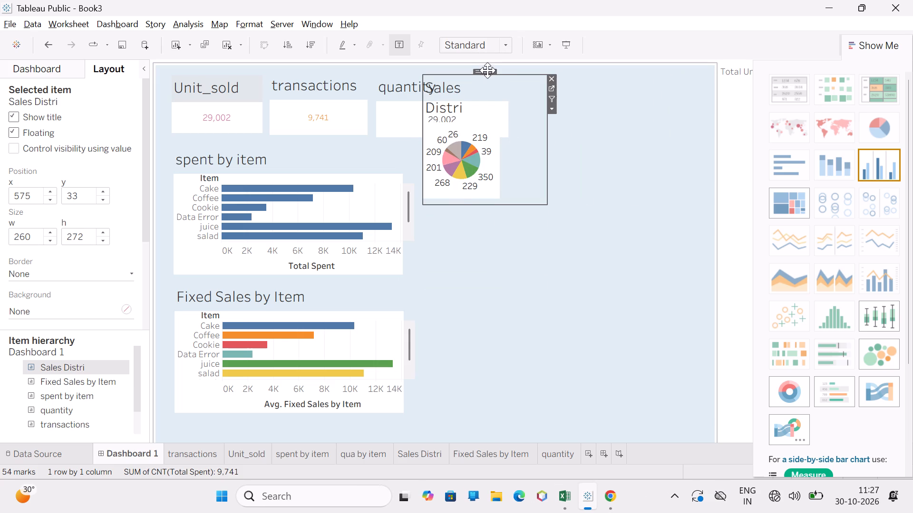
{"action": "left_click_drag", "start_coordinate": [487, 71], "coordinate": [490, 161]}
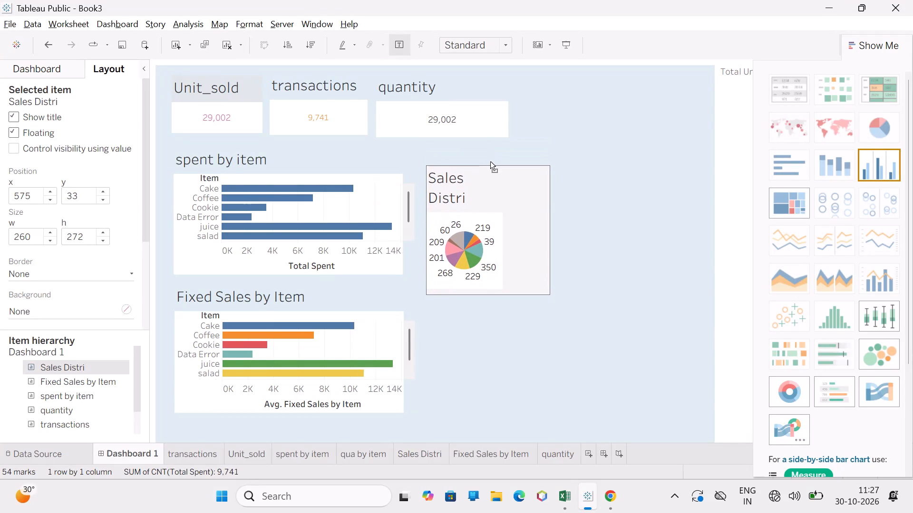
{"action": "left_click_drag", "start_coordinate": [490, 161], "coordinate": [490, 162]}
Set the Sales Distri pie chart's fit to Entire View.
{"action": "double_click", "coordinate": [461, 197]}
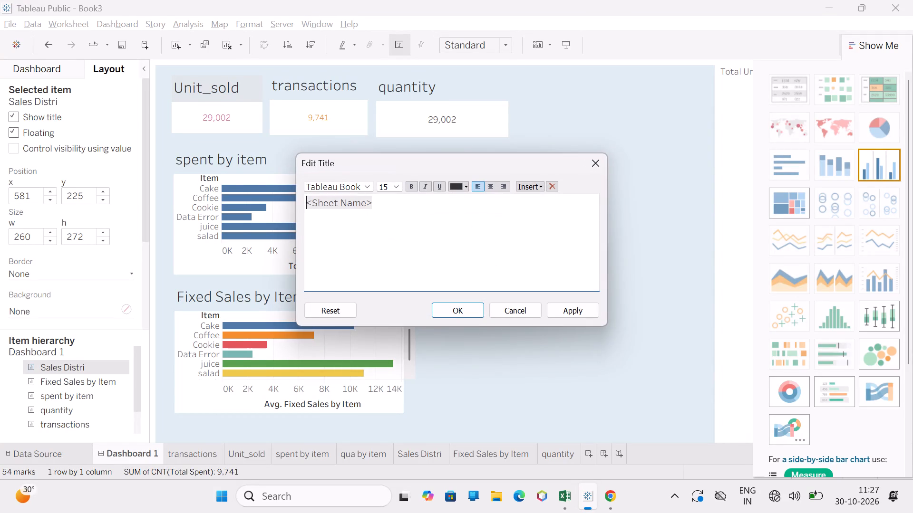
{"action": "left_click", "coordinate": [600, 163]}
{"action": "left_click", "coordinate": [551, 200]}
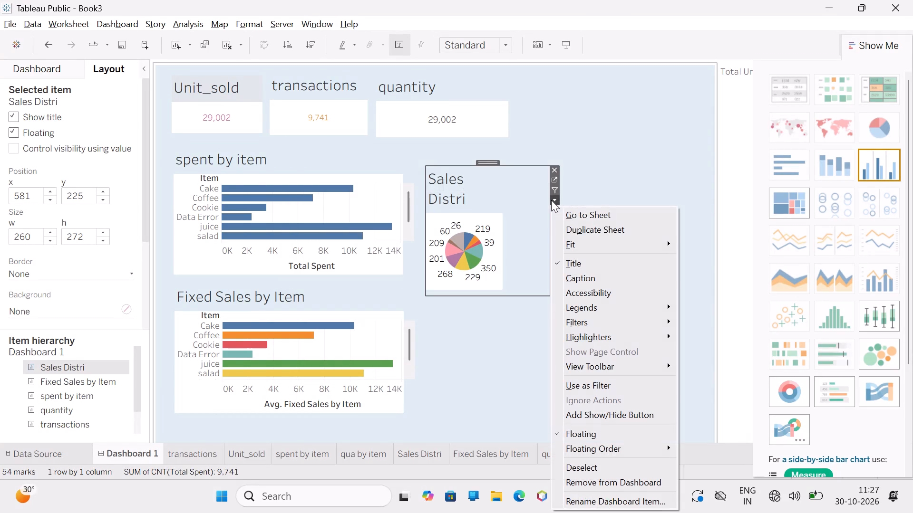
{"action": "left_click", "coordinate": [585, 247]}
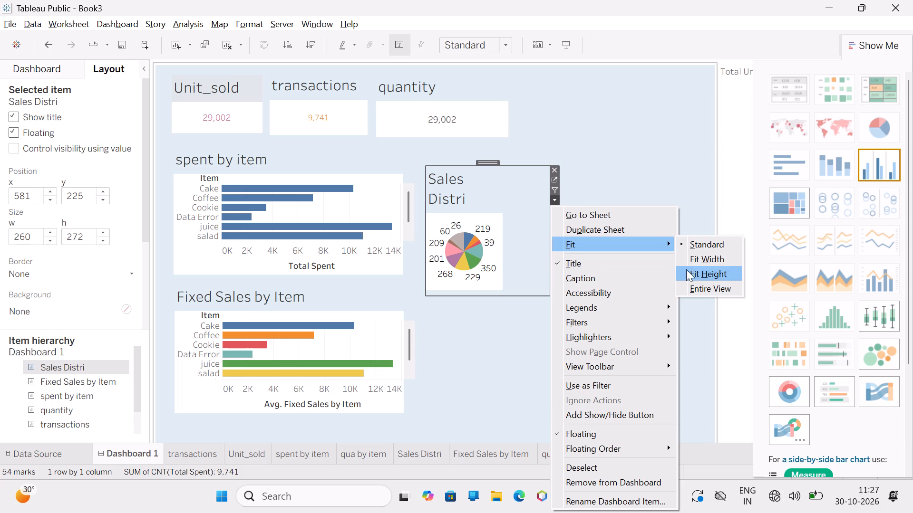
{"action": "left_click", "coordinate": [693, 285]}
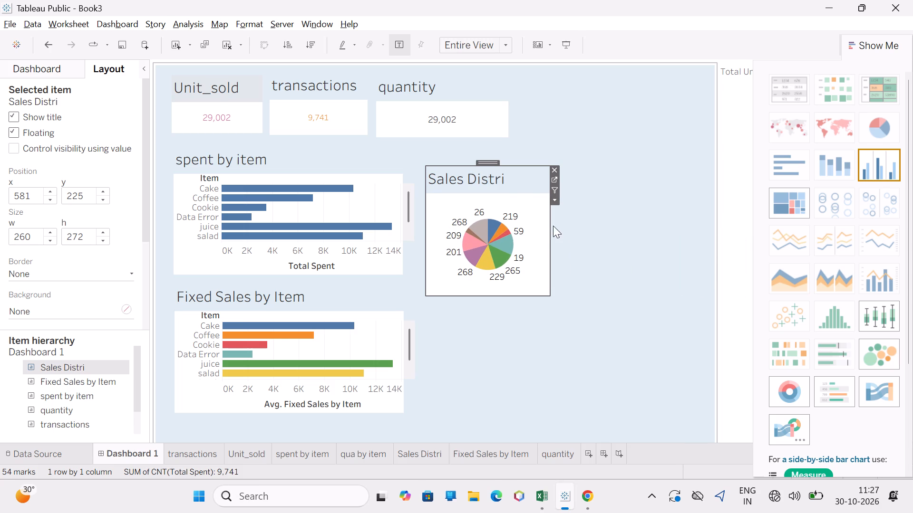
Replace the Sales Distri pie chart's title on Dashboard 1 with "Total Sales Distribution".
{"action": "double_click", "coordinate": [508, 183]}
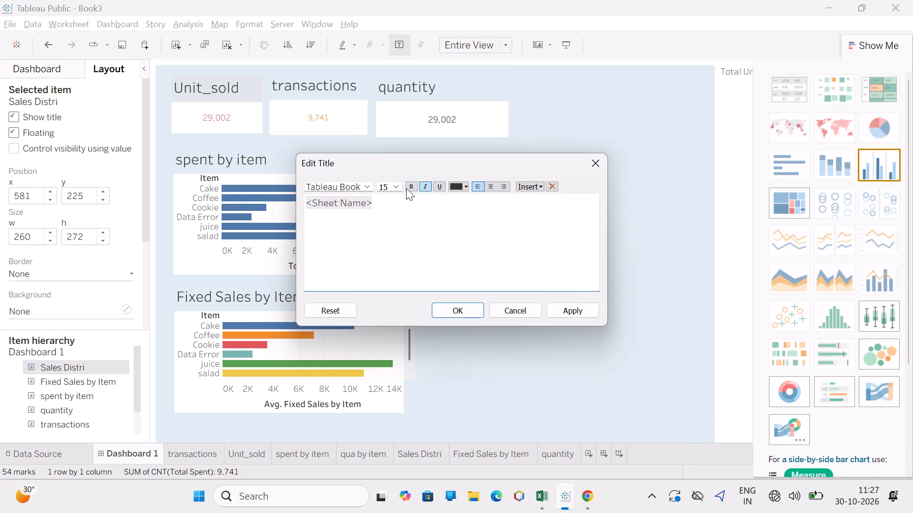
{"action": "left_click", "coordinate": [370, 188]}
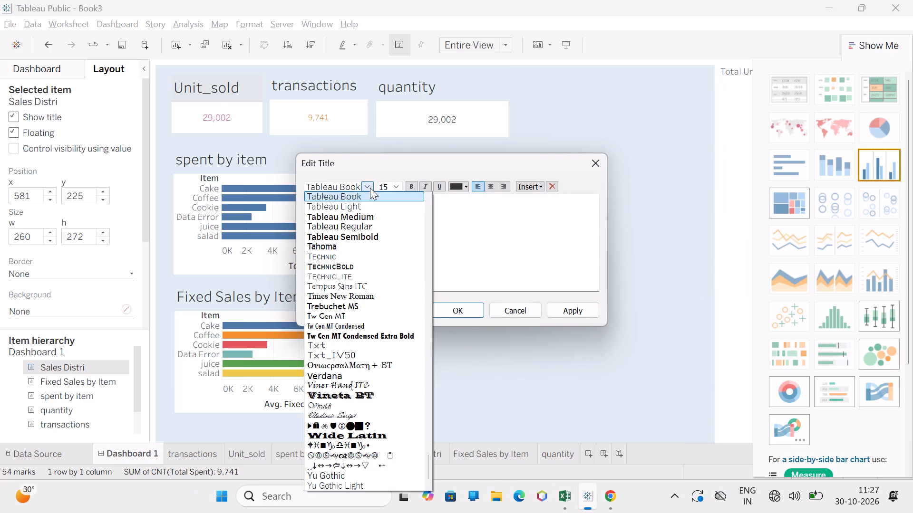
{"action": "left_click", "coordinate": [365, 213]}
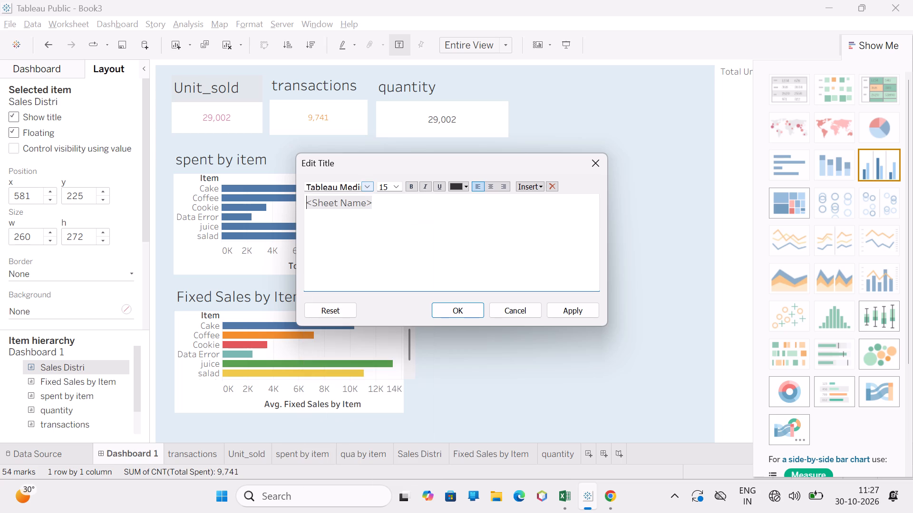
{"action": "left_click_drag", "start_coordinate": [377, 203], "coordinate": [296, 200]}
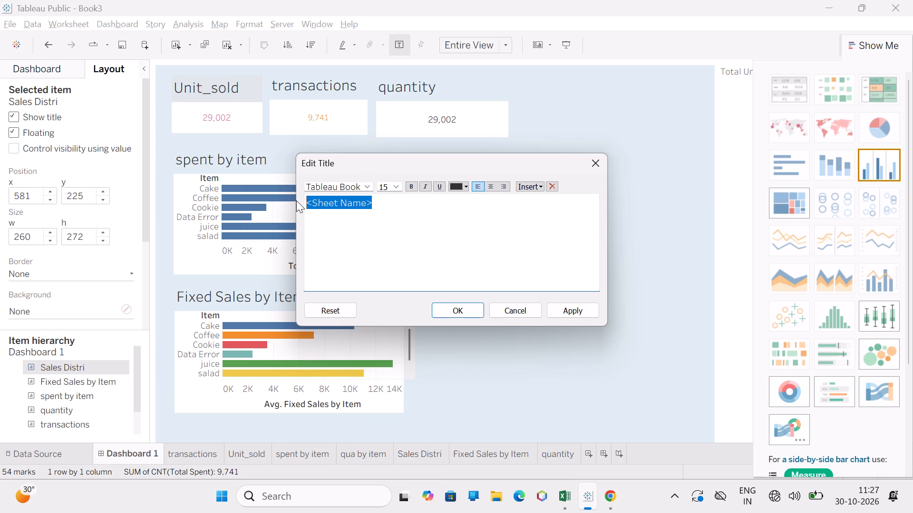
{"action": "key", "text": "BackSpace"}
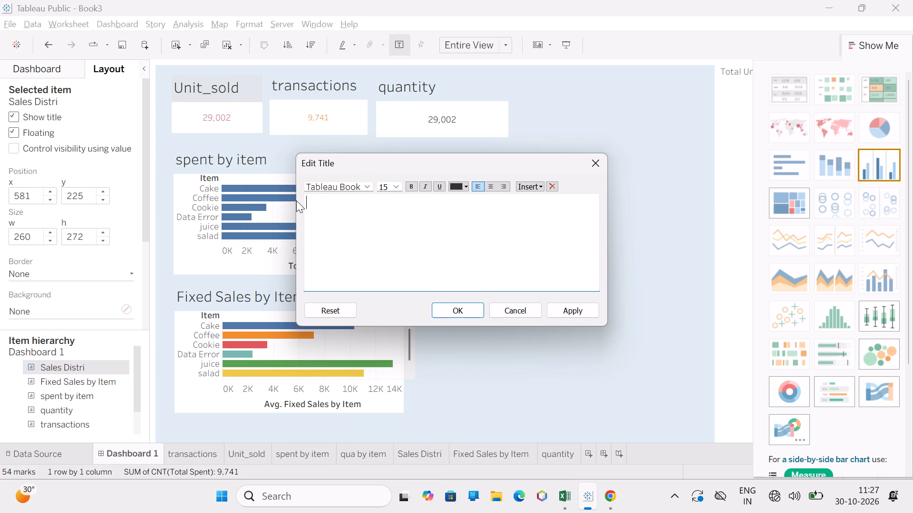
{"action": "type", "text": "Total Distribution"}
{"action": "key", "text": "Left"}
{"action": "key", "text": "Left"}
{"action": "key", "text": "Left"}
{"action": "key", "text": "Left"}
{"action": "key", "text": "Left"}
{"action": "key", "text": "Left"}
{"action": "key", "text": "Left"}
{"action": "key", "text": "Left"}
{"action": "key", "text": "Left"}
{"action": "key", "text": "Left"}
{"action": "key", "text": "Left"}
{"action": "key", "text": "Left"}
{"action": "type", "text": "Sales"}
{"action": "key", "text": "space"}
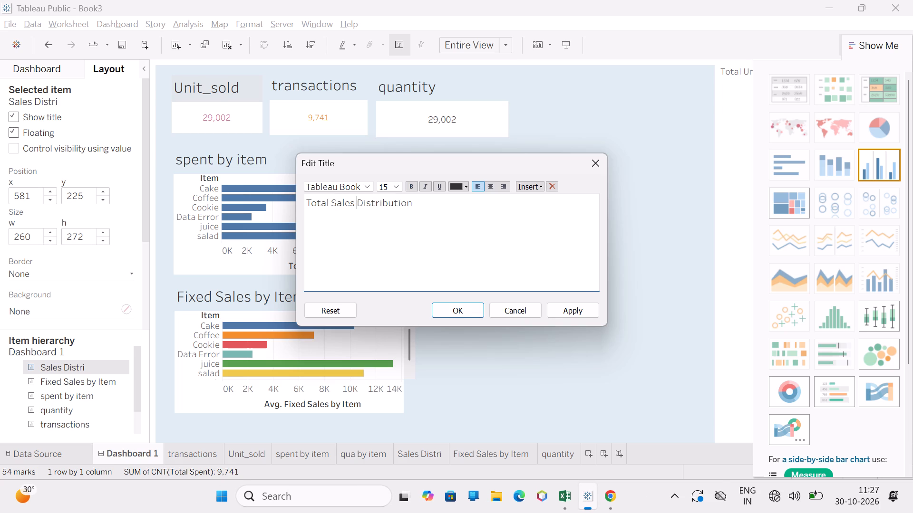
{"action": "left_click", "coordinate": [568, 312]}
{"action": "left_click", "coordinate": [465, 310]}
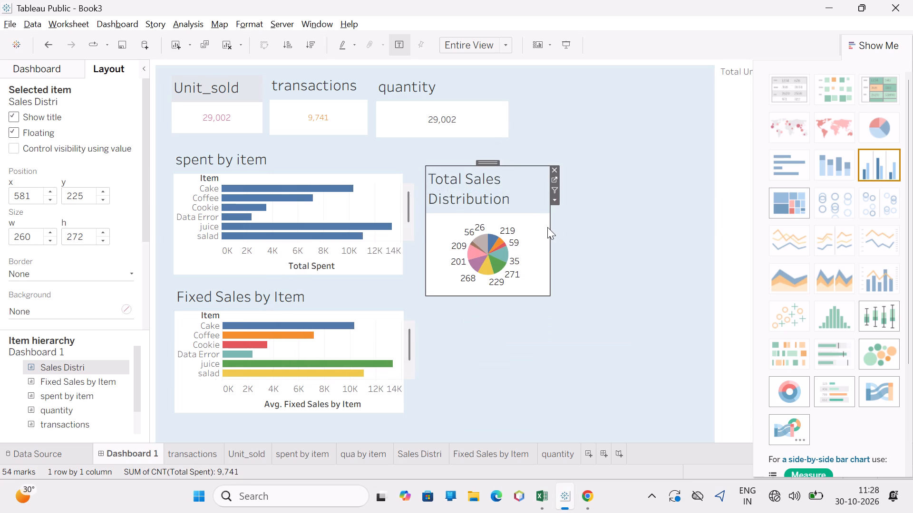
Resize the floating Total Sales Distribution pie chart to about 436 wide and 241 high.
{"action": "left_click_drag", "start_coordinate": [551, 228], "coordinate": [583, 221]}
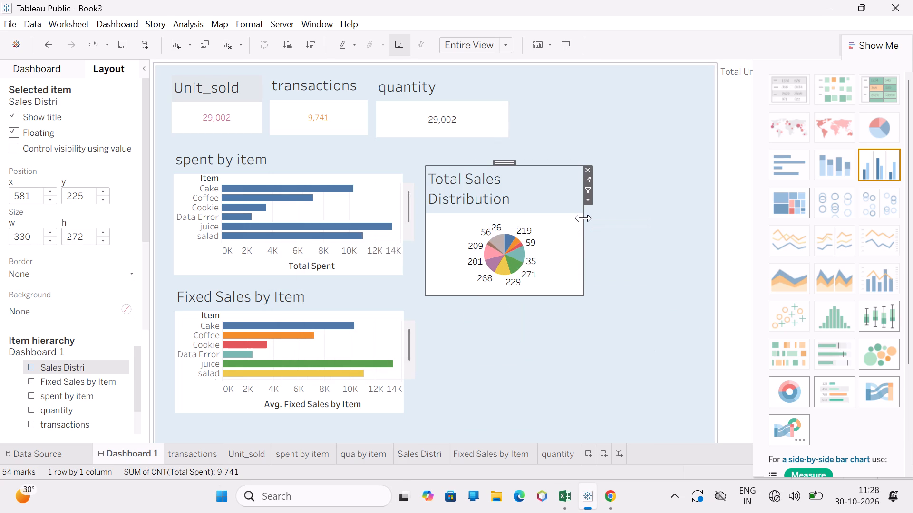
{"action": "left_click_drag", "start_coordinate": [583, 218], "coordinate": [636, 210]}
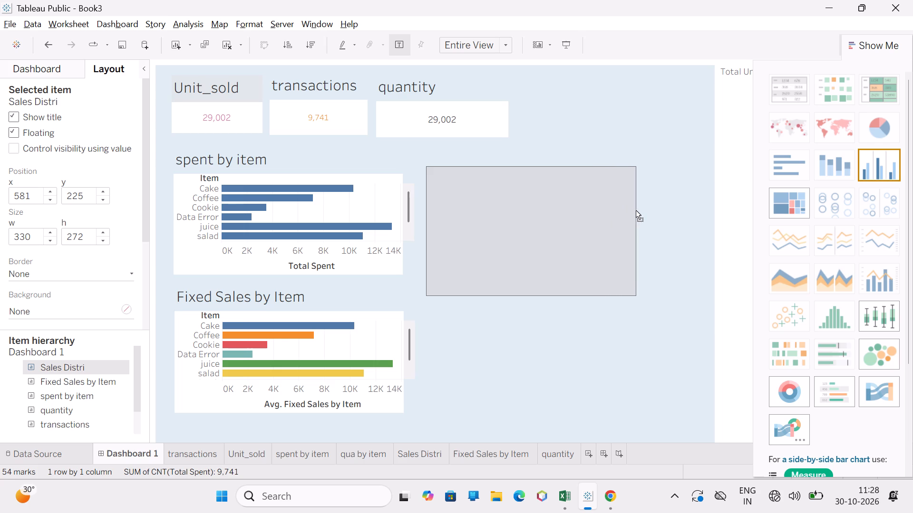
{"action": "left_click_drag", "start_coordinate": [636, 210], "coordinate": [633, 212]}
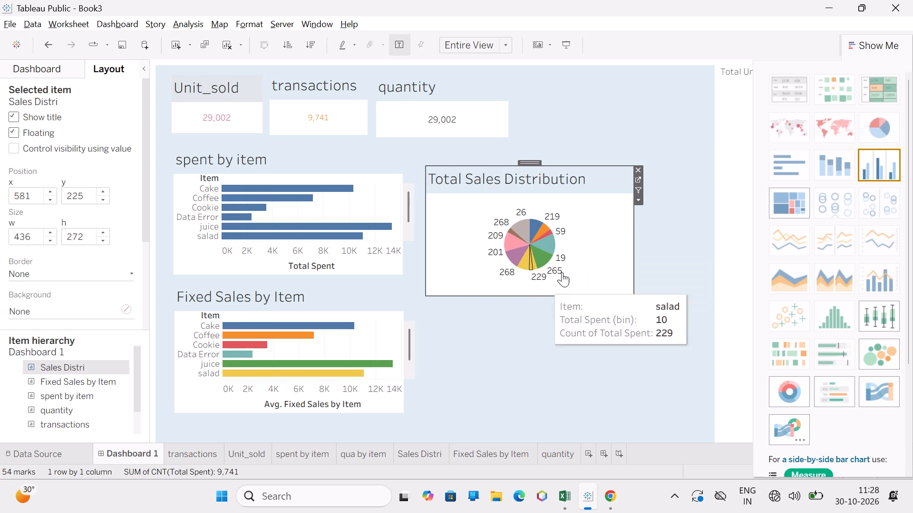
{"action": "left_click", "coordinate": [570, 323]}
{"action": "left_click", "coordinate": [473, 281]}
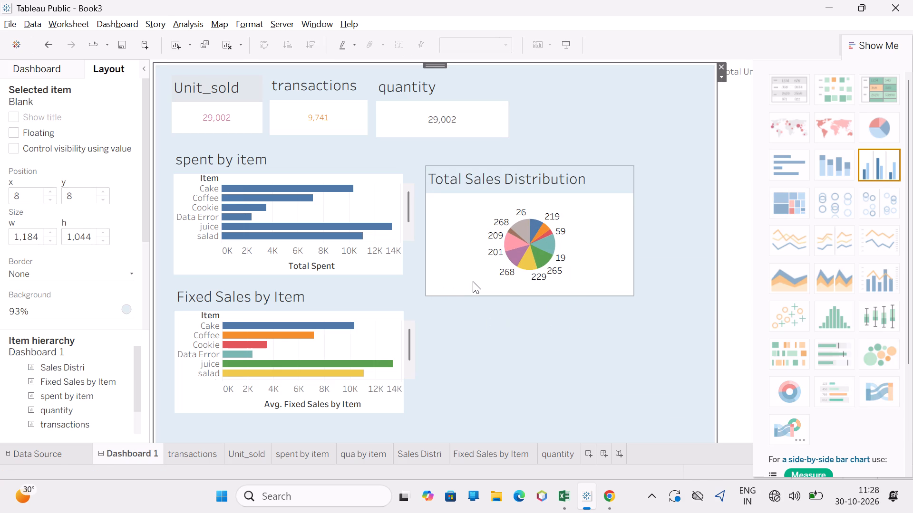
{"action": "left_click_drag", "start_coordinate": [476, 295], "coordinate": [476, 279]}
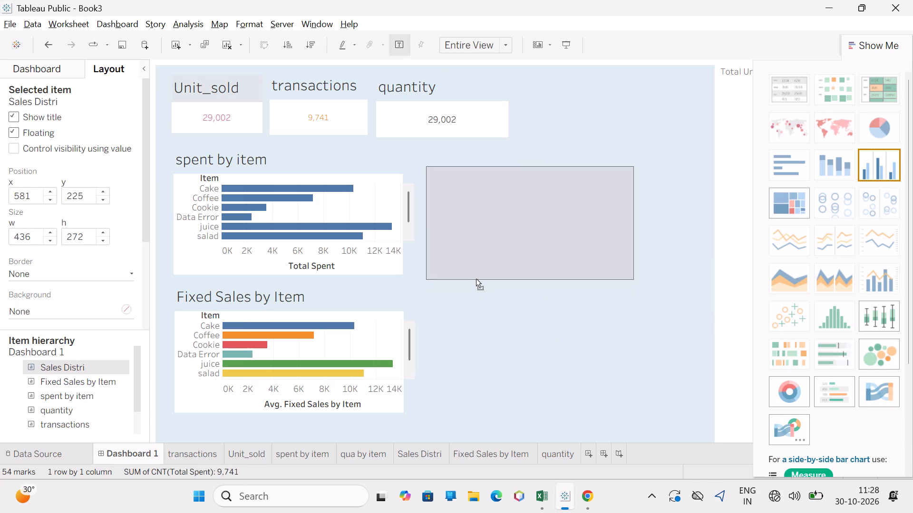
{"action": "left_click_drag", "start_coordinate": [476, 279], "coordinate": [476, 281]}
{"action": "left_click", "coordinate": [483, 310]}
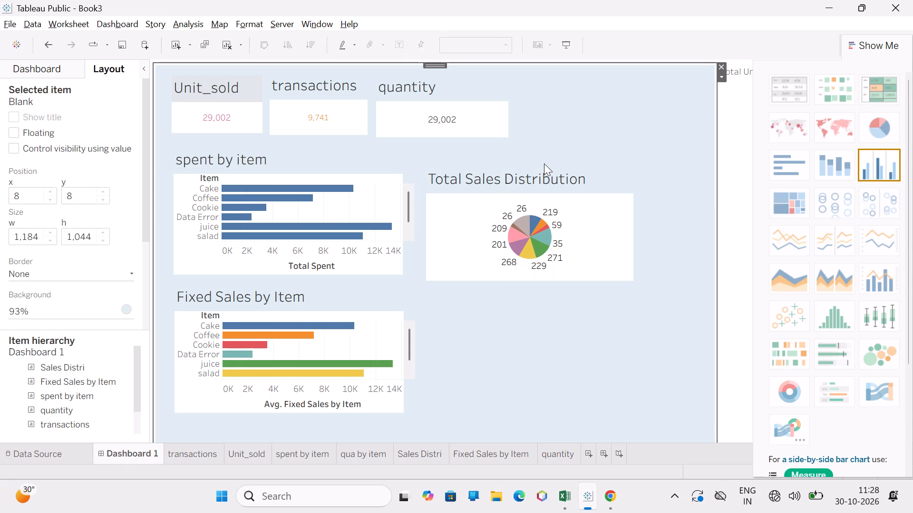
Move the Total Sales Distribution chart up to about x 583, y 198, beside the spent by item chart, and make it slightly taller.
{"action": "left_click", "coordinate": [540, 175]}
{"action": "left_click_drag", "start_coordinate": [535, 162], "coordinate": [534, 148]}
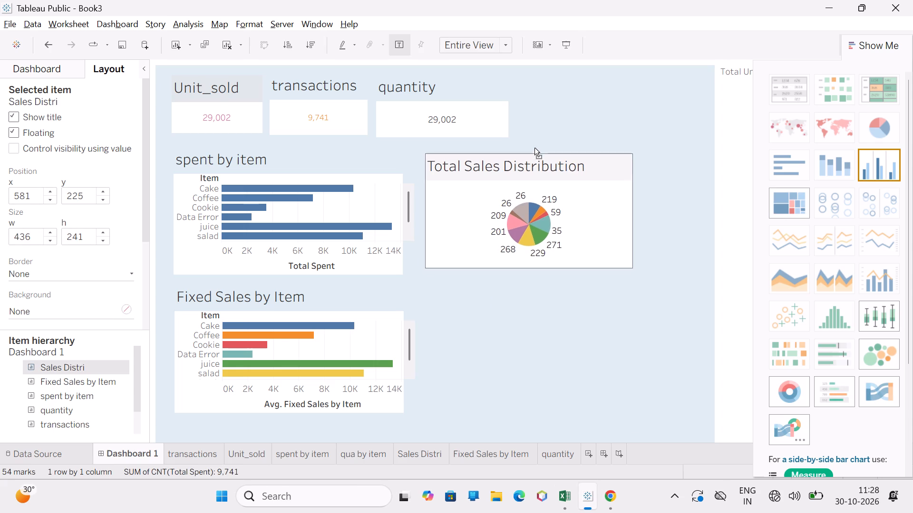
{"action": "left_click_drag", "start_coordinate": [534, 148], "coordinate": [536, 149]}
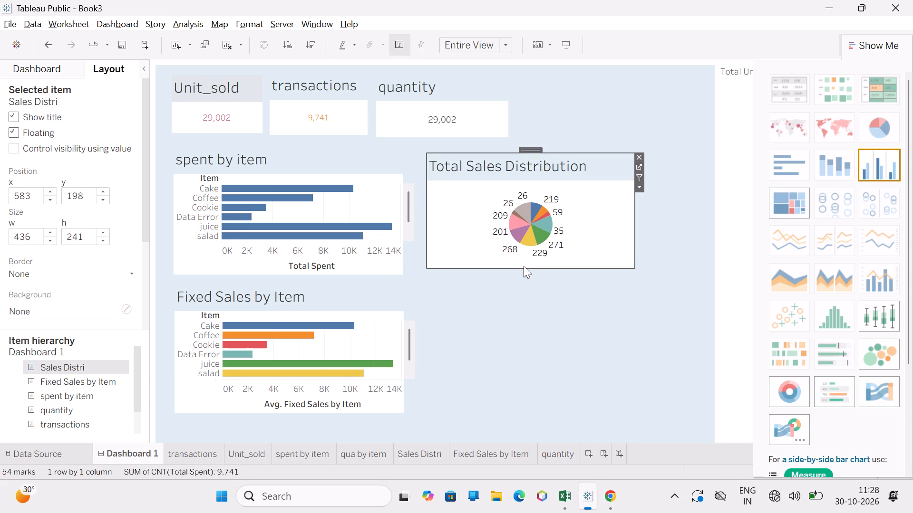
{"action": "left_click_drag", "start_coordinate": [523, 268], "coordinate": [523, 278]}
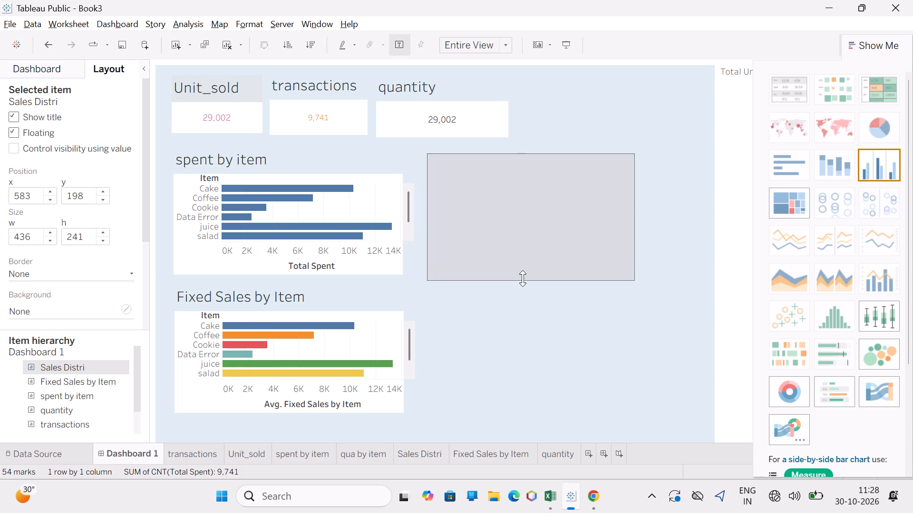
{"action": "left_click", "coordinate": [535, 323]}
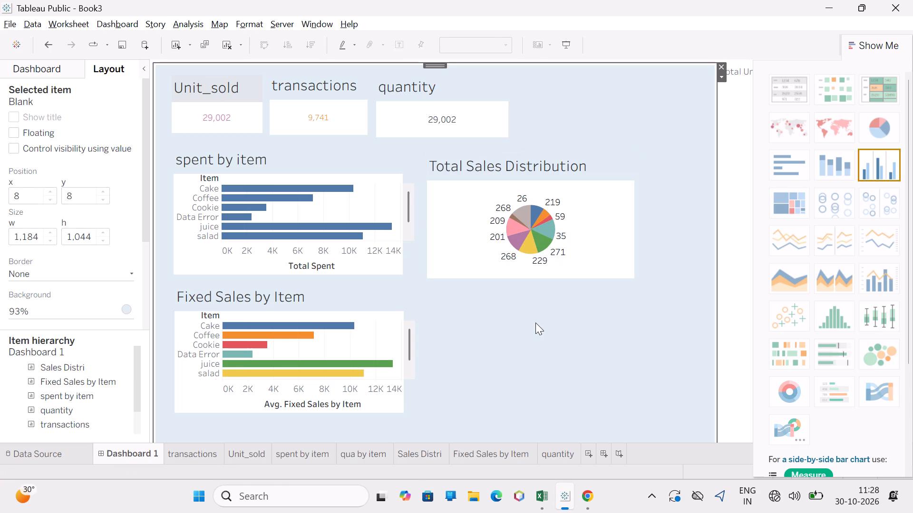
Add the qua by item worksheet to Dashboard 1.
{"action": "left_click", "coordinate": [63, 68]}
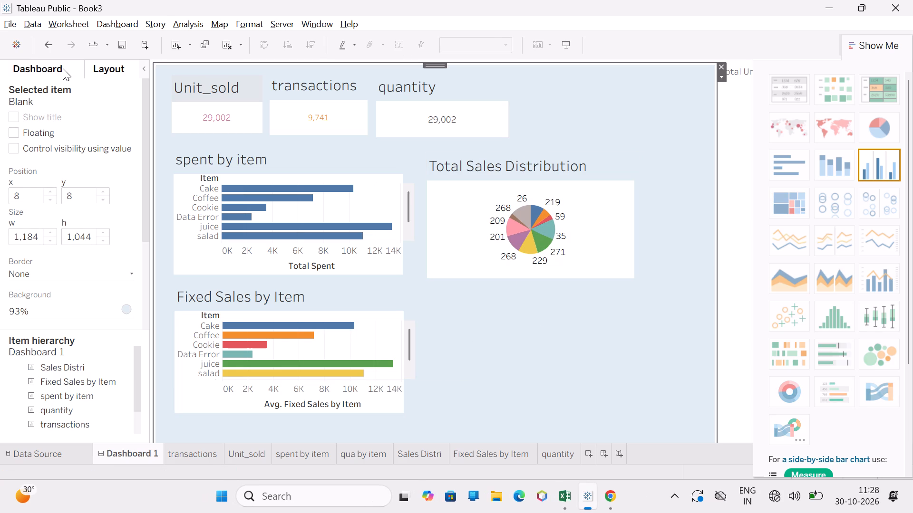
{"action": "left_click", "coordinate": [59, 218]}
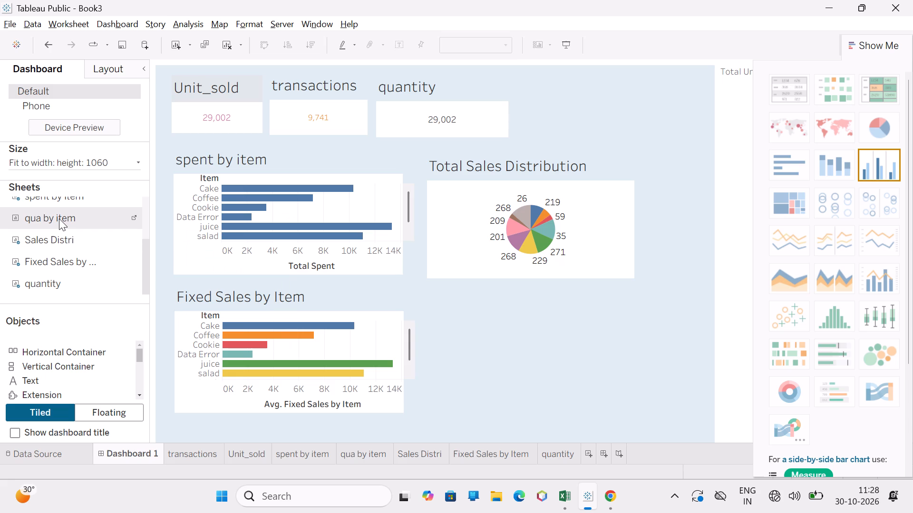
{"action": "double_click", "coordinate": [99, 217]}
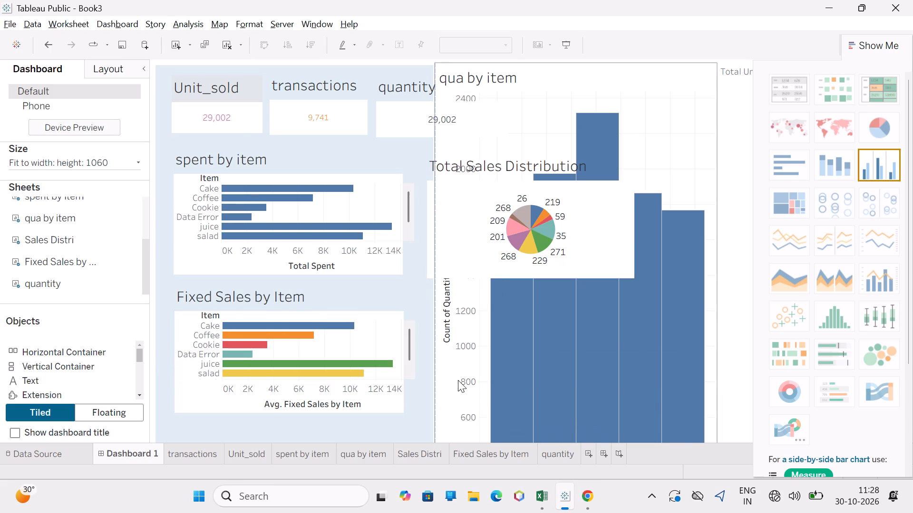
Make the qua by item chart floating and place it below the Total Sales Distribution chart, beside Fixed Sales by Item.
{"action": "left_click", "coordinate": [457, 379]}
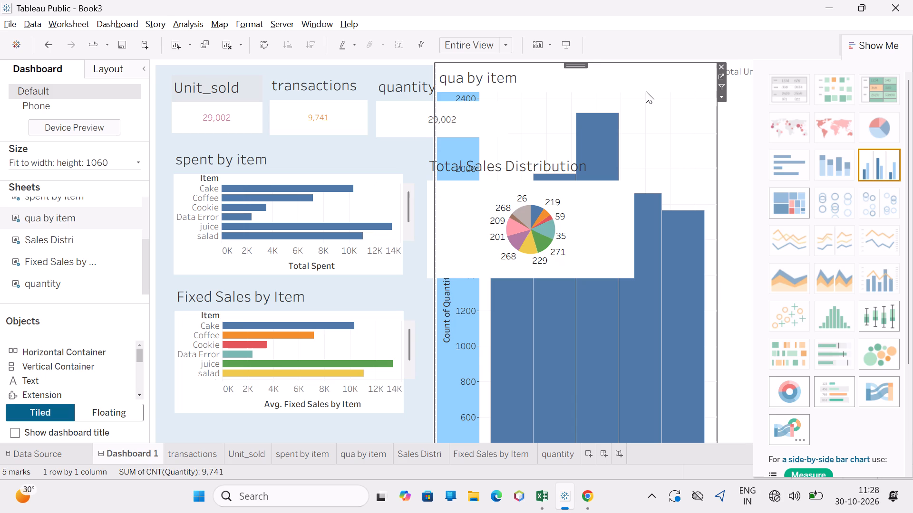
{"action": "left_click", "coordinate": [644, 74]}
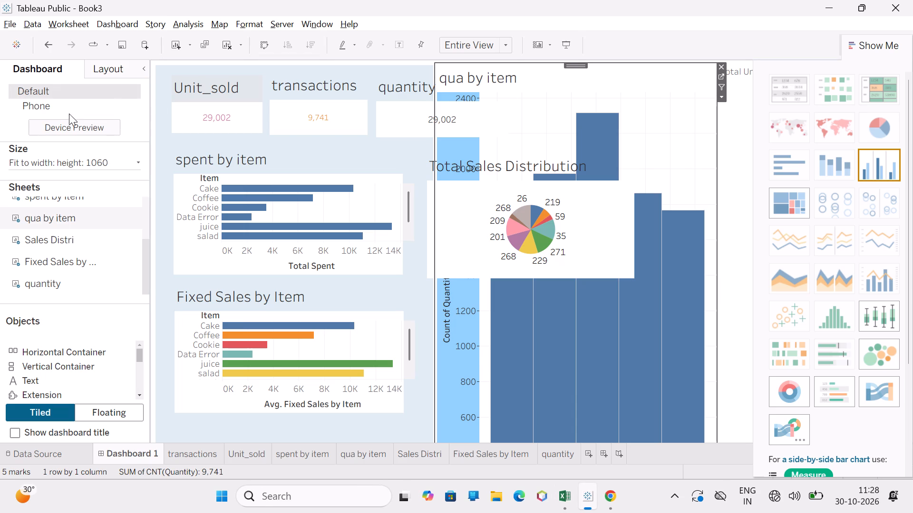
{"action": "left_click", "coordinate": [108, 68]}
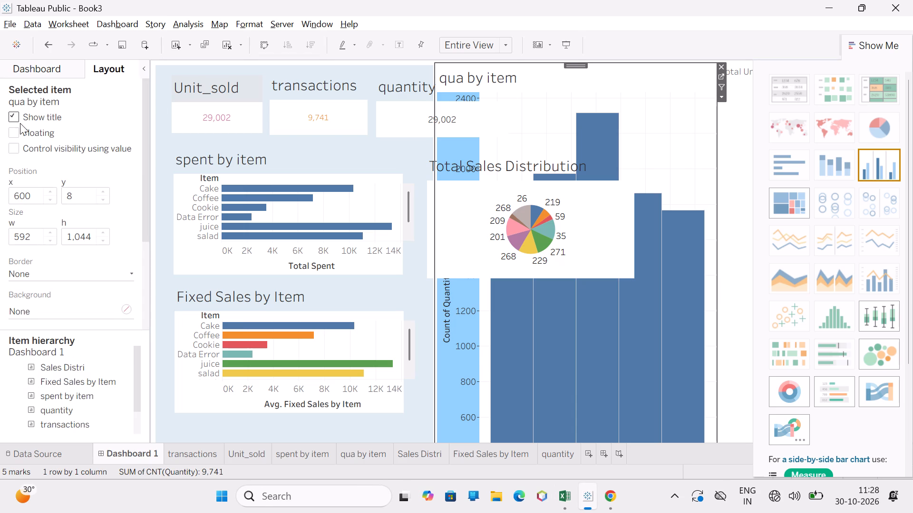
{"action": "left_click", "coordinate": [13, 134]}
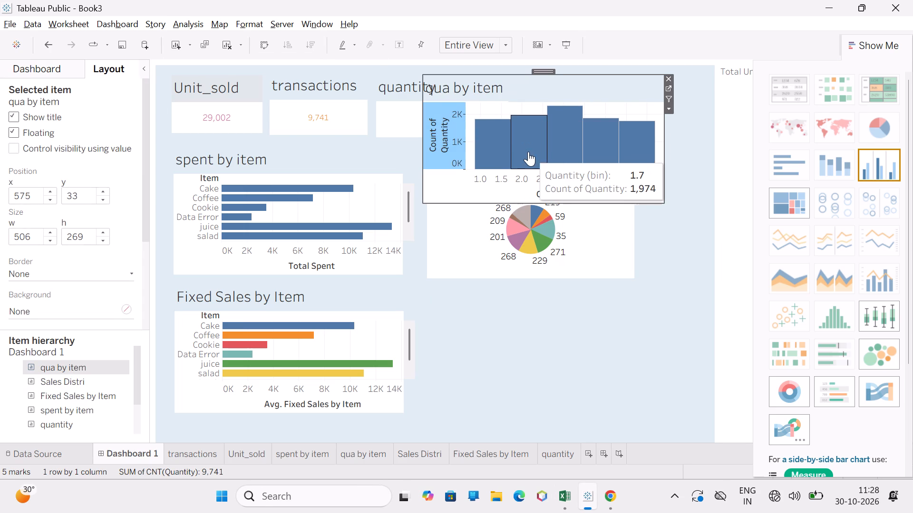
{"action": "left_click_drag", "start_coordinate": [549, 70], "coordinate": [554, 222]}
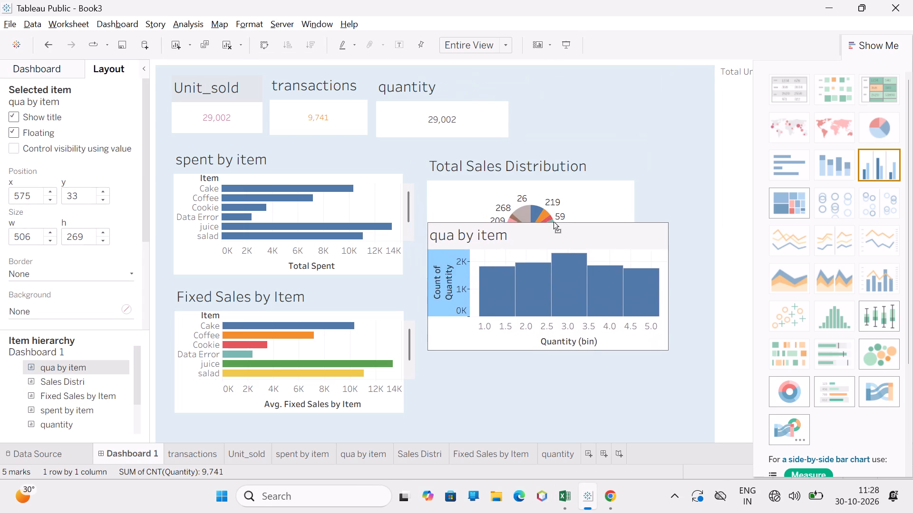
{"action": "left_click_drag", "start_coordinate": [554, 222], "coordinate": [557, 287]}
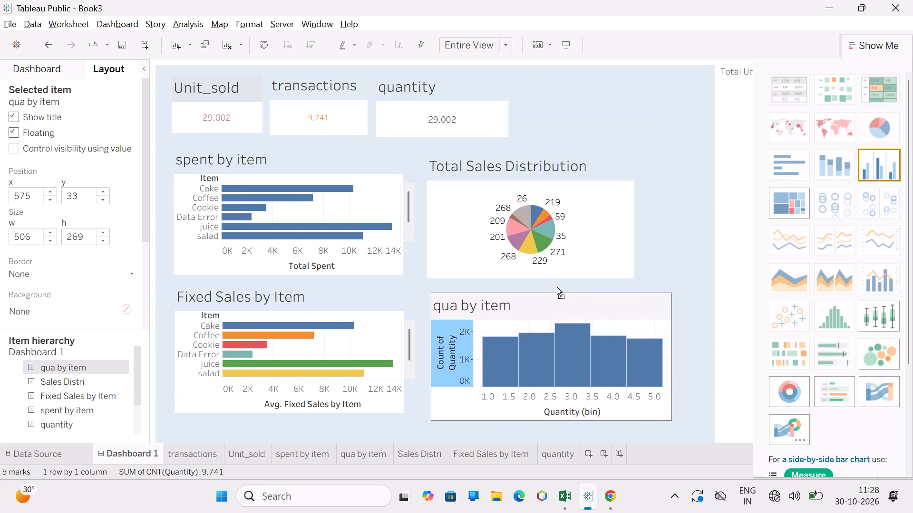
{"action": "left_click_drag", "start_coordinate": [557, 287], "coordinate": [557, 288]}
{"action": "left_click", "coordinate": [614, 105]}
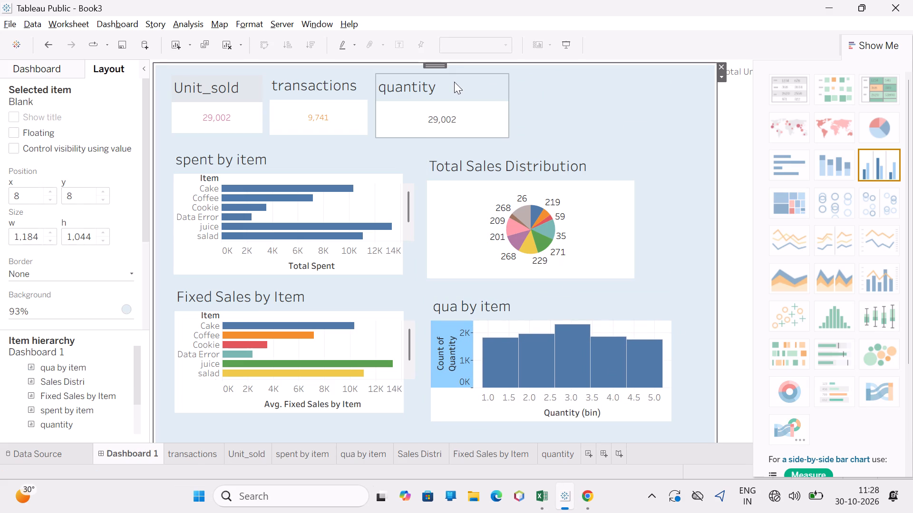
Move the quantity KPI card to the far end of the top row, at about x 867, y 33.
{"action": "left_click_drag", "start_coordinate": [454, 82], "coordinate": [491, 79]}
{"action": "left_click_drag", "start_coordinate": [444, 71], "coordinate": [630, 72]}
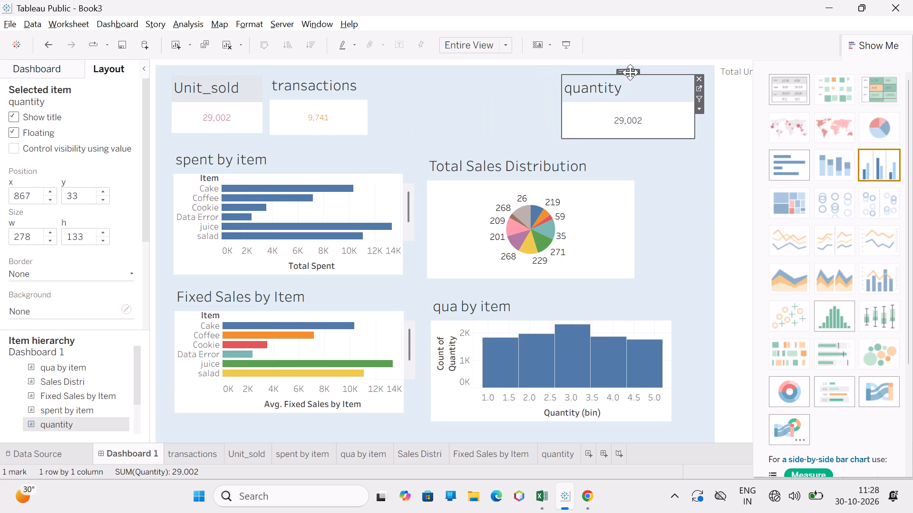
Move the transactions KPI card next to the quantity card, at about x 631, y 34.
{"action": "left_click", "coordinate": [322, 76]}
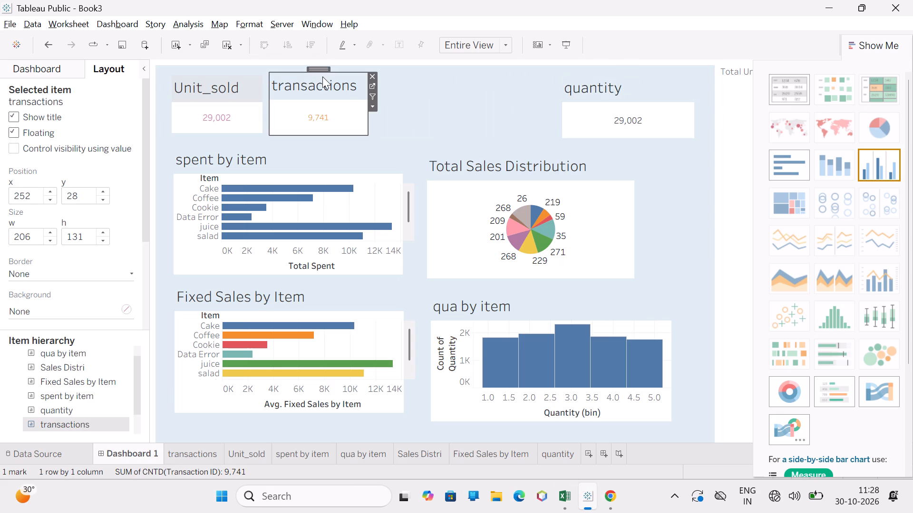
{"action": "left_click_drag", "start_coordinate": [320, 70], "coordinate": [486, 76]}
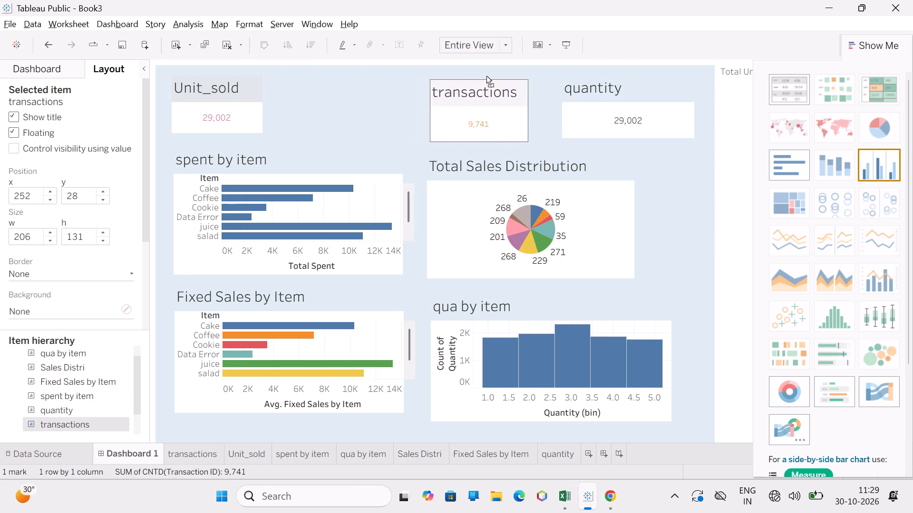
{"action": "left_click_drag", "start_coordinate": [486, 76], "coordinate": [500, 73]}
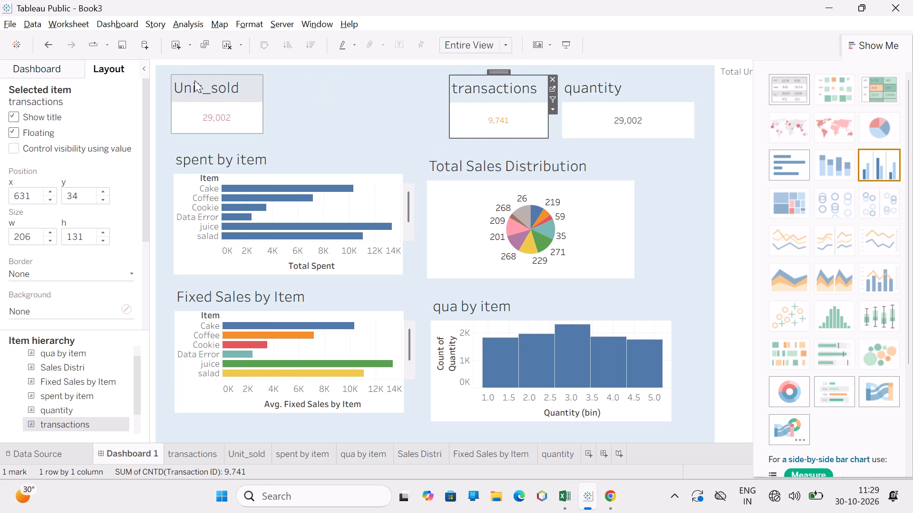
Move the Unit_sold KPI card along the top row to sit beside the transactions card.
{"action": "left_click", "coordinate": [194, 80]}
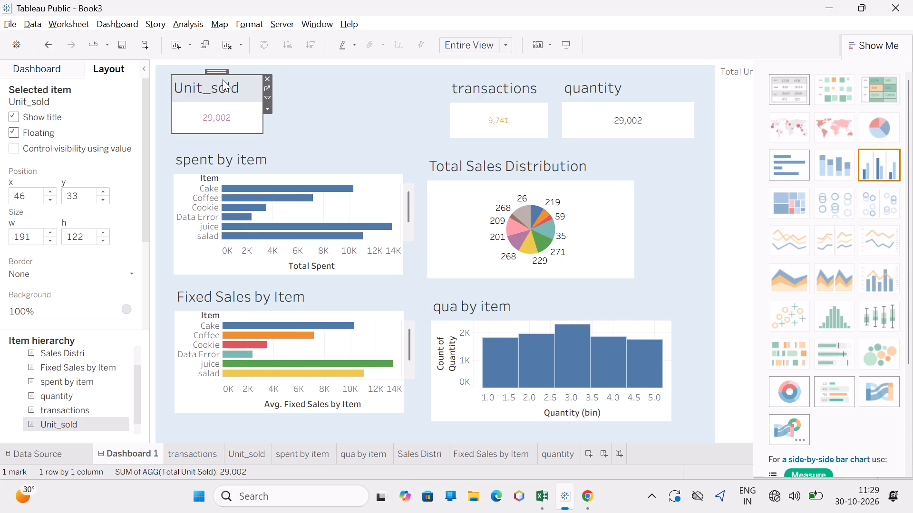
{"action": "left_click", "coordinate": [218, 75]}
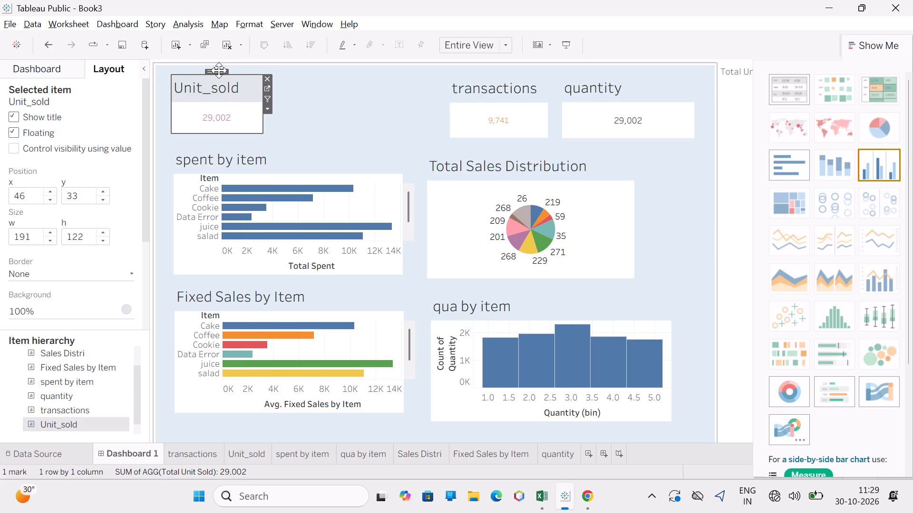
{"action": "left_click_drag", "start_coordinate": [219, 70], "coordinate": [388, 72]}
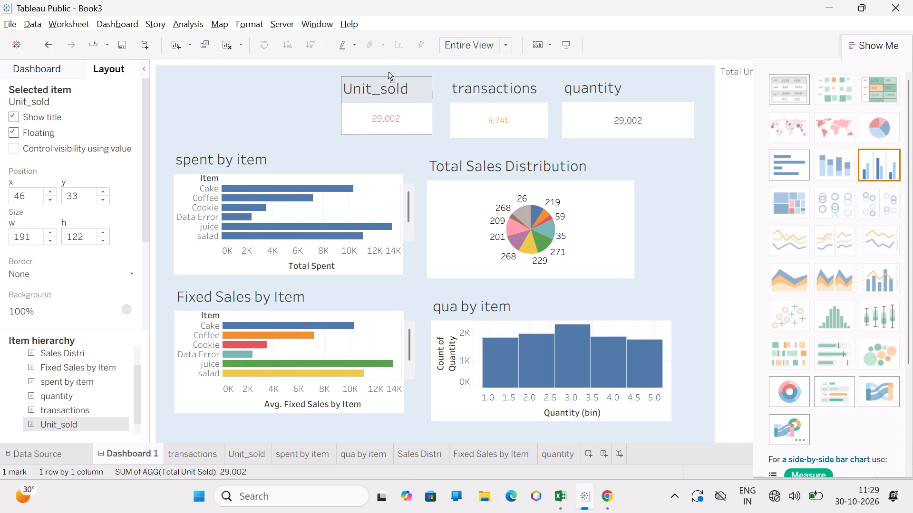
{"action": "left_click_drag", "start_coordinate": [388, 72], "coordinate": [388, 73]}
Narrow the blank background object to a width of about 1,163, ending just past the quantity card.
{"action": "left_click", "coordinate": [244, 110]}
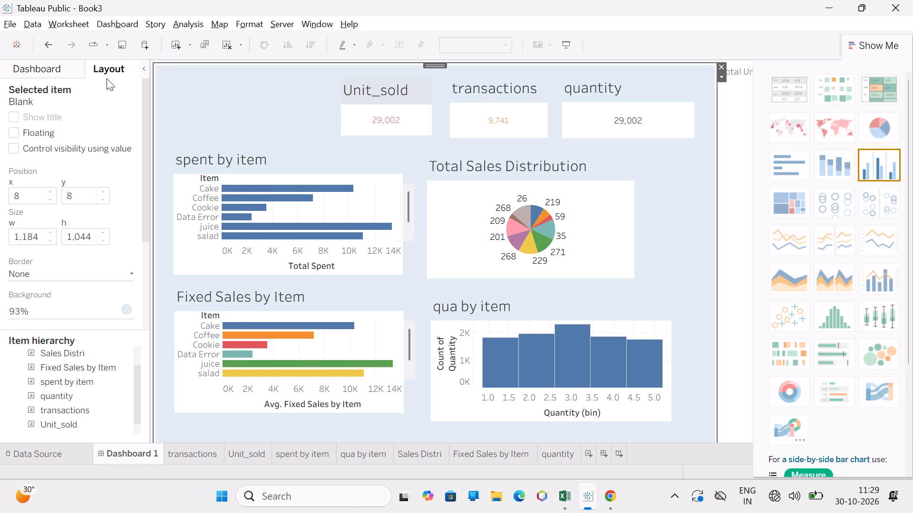
{"action": "scroll", "coordinate": [62, 178], "scroll_direction": "down", "scroll_amount": 3}
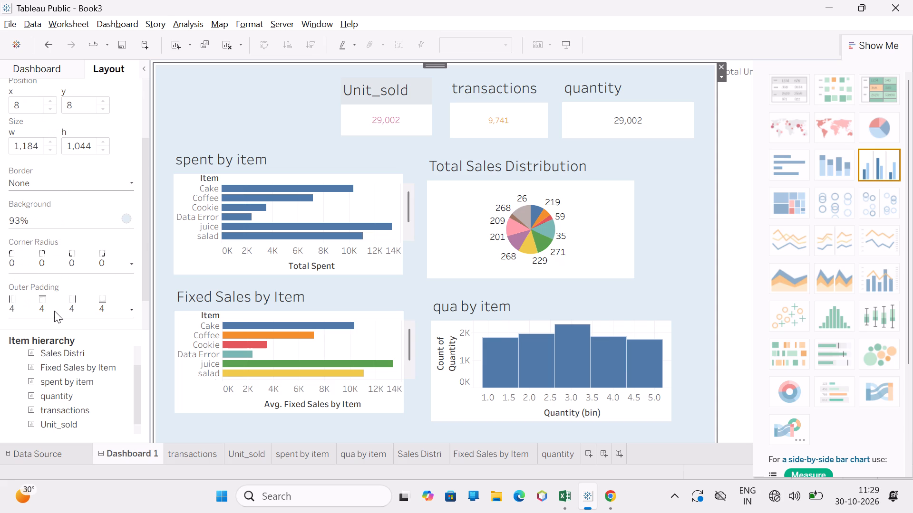
{"action": "scroll", "coordinate": [60, 269], "scroll_direction": "up", "scroll_amount": 3}
{"action": "scroll", "coordinate": [778, 91], "scroll_direction": "right", "scroll_amount": 1}
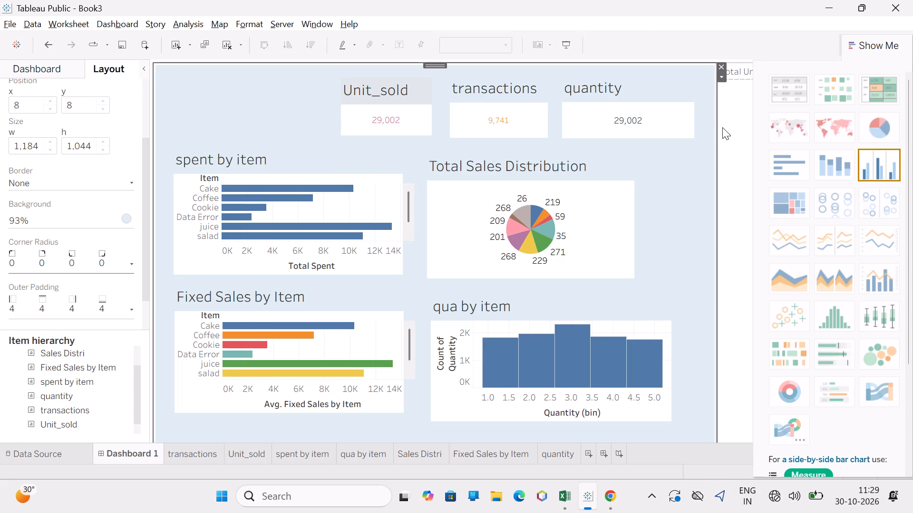
{"action": "left_click_drag", "start_coordinate": [717, 142], "coordinate": [743, 141]}
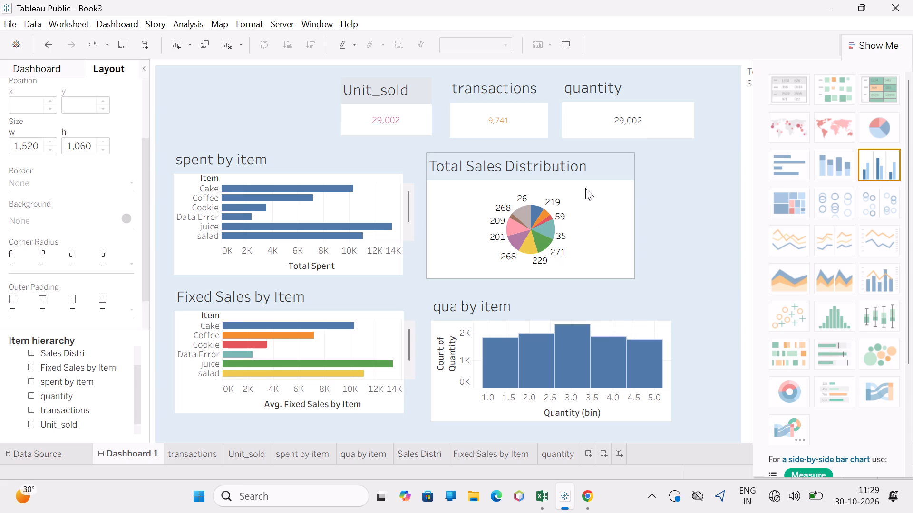
{"action": "left_click", "coordinate": [741, 212]}
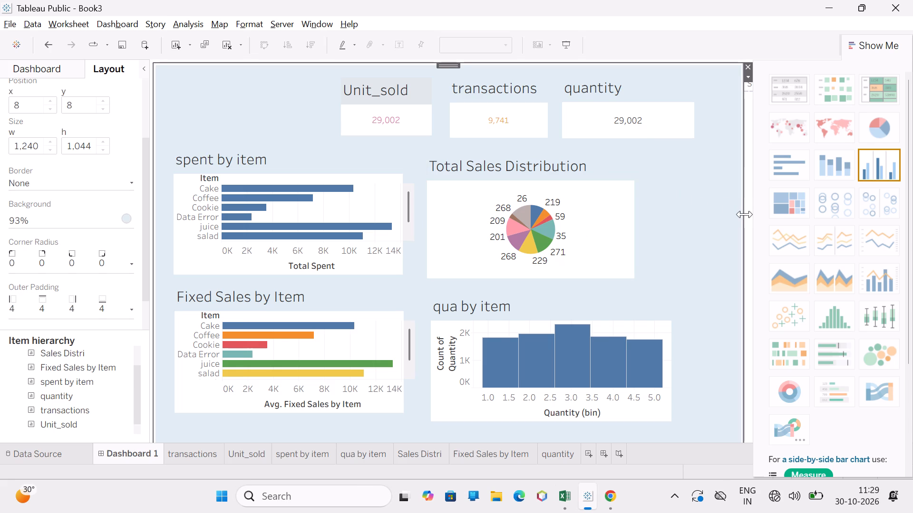
{"action": "left_click_drag", "start_coordinate": [745, 214], "coordinate": [709, 223]}
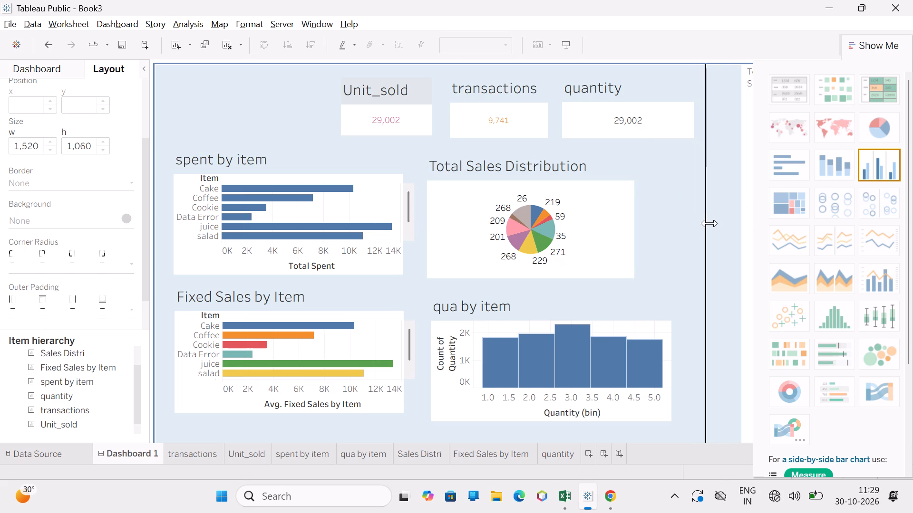
{"action": "left_click_drag", "start_coordinate": [709, 223], "coordinate": [743, 221]}
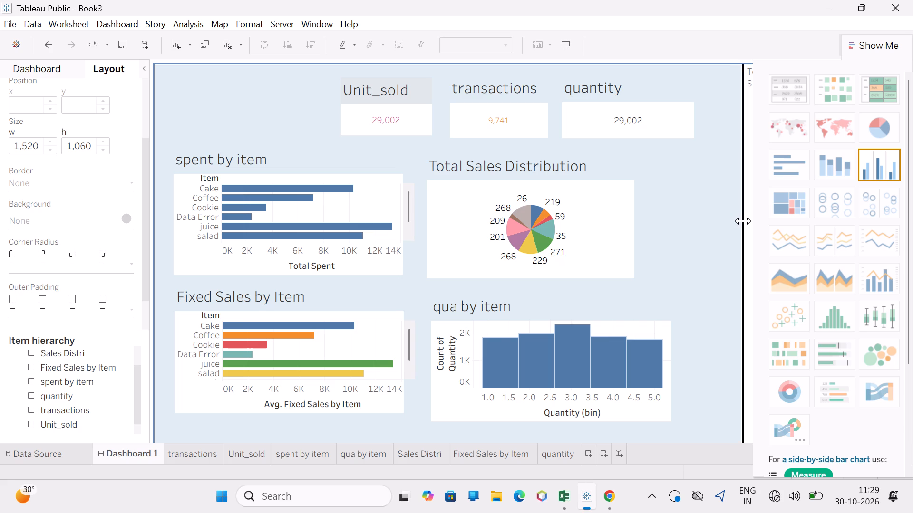
{"action": "left_click_drag", "start_coordinate": [743, 221], "coordinate": [707, 231]}
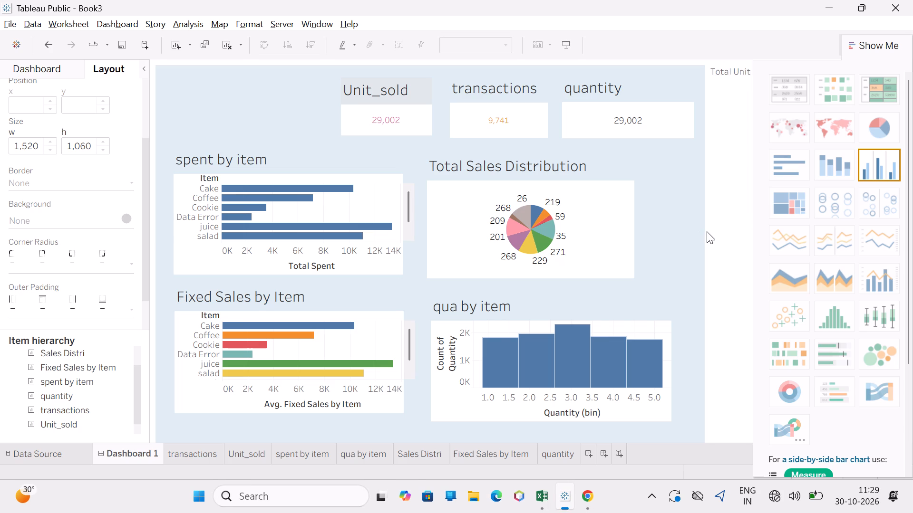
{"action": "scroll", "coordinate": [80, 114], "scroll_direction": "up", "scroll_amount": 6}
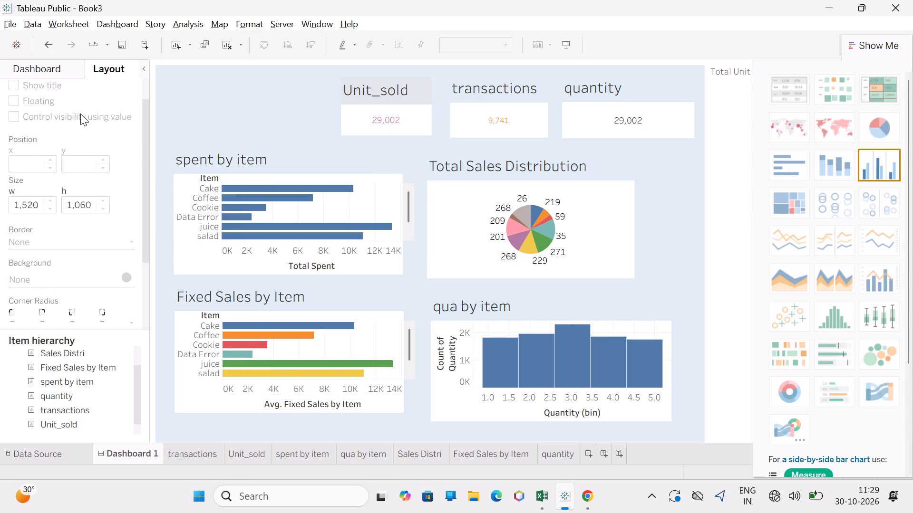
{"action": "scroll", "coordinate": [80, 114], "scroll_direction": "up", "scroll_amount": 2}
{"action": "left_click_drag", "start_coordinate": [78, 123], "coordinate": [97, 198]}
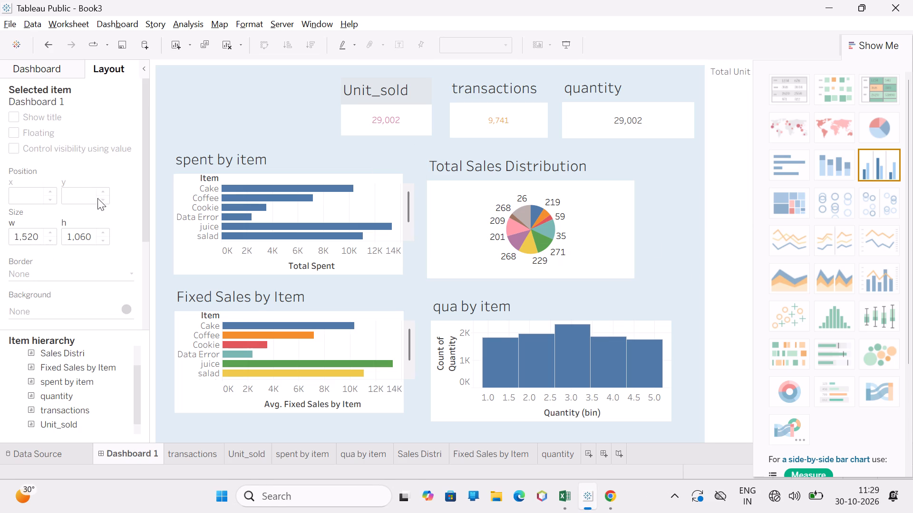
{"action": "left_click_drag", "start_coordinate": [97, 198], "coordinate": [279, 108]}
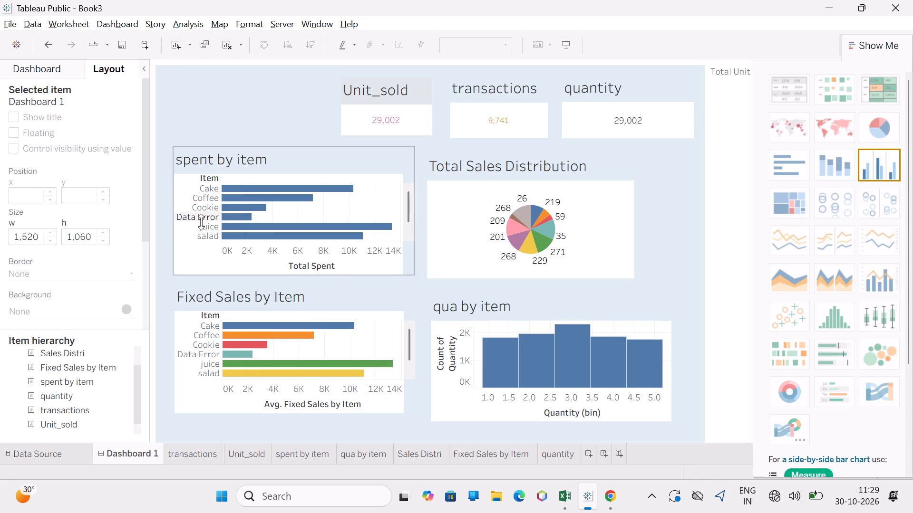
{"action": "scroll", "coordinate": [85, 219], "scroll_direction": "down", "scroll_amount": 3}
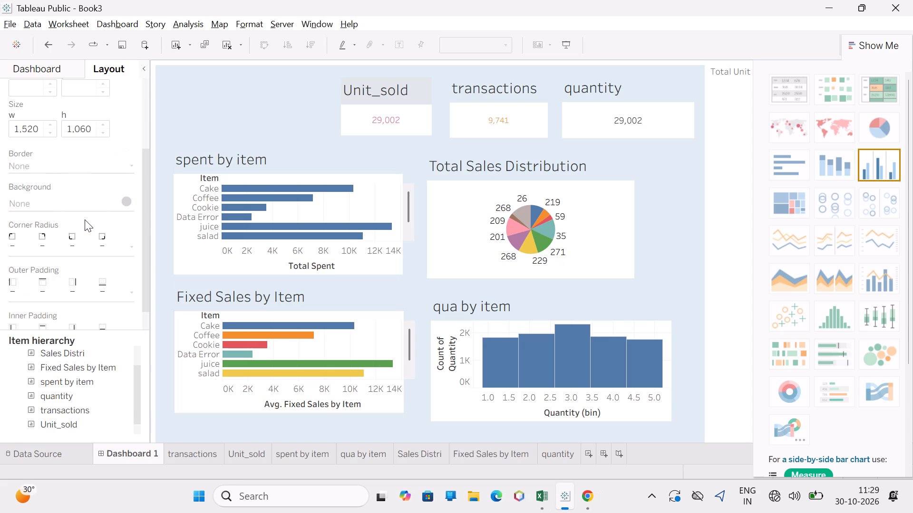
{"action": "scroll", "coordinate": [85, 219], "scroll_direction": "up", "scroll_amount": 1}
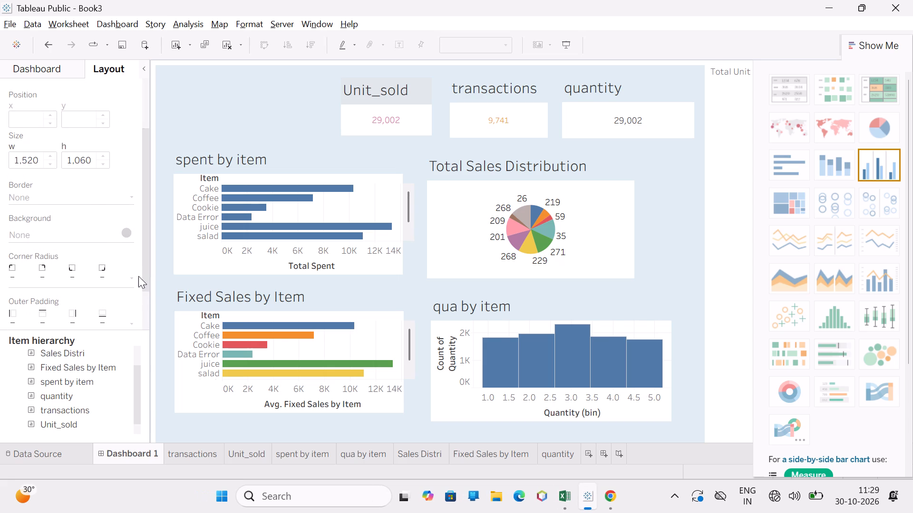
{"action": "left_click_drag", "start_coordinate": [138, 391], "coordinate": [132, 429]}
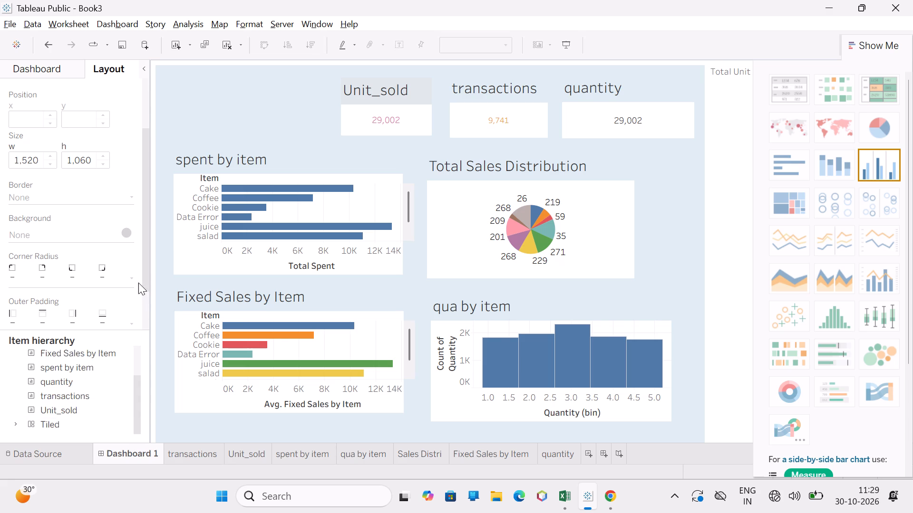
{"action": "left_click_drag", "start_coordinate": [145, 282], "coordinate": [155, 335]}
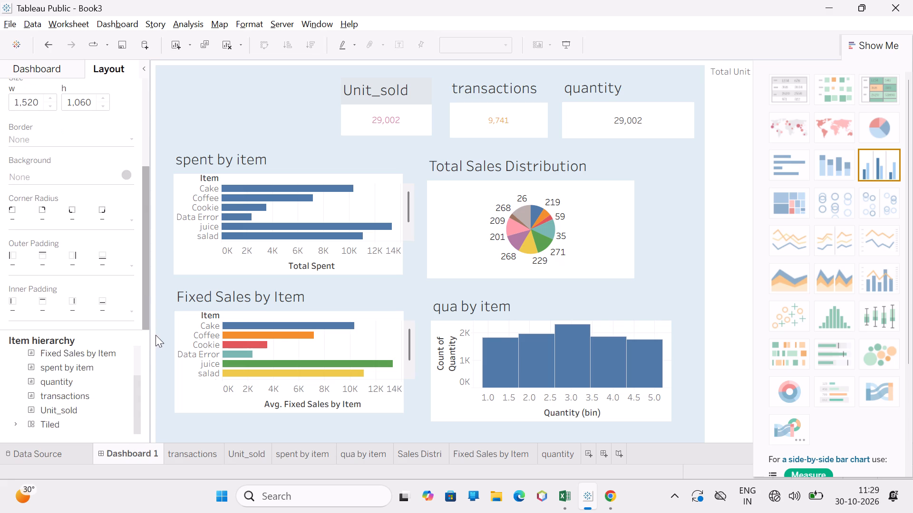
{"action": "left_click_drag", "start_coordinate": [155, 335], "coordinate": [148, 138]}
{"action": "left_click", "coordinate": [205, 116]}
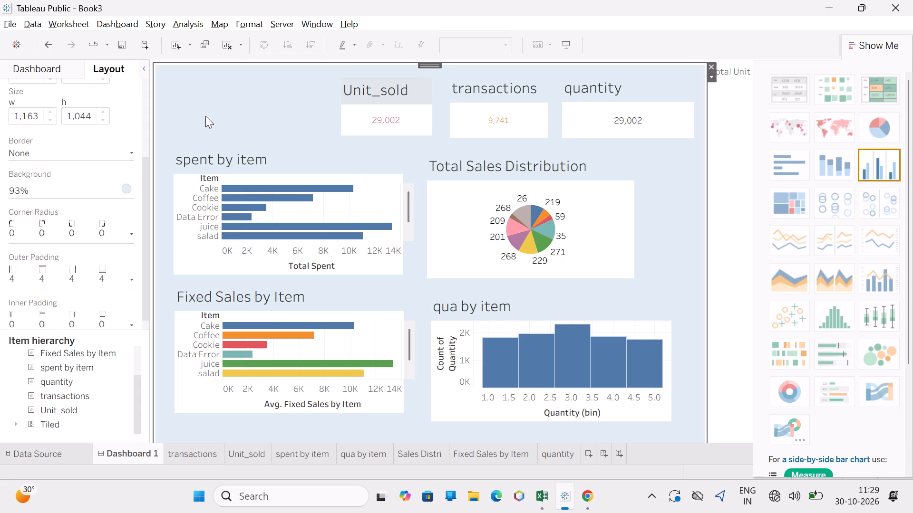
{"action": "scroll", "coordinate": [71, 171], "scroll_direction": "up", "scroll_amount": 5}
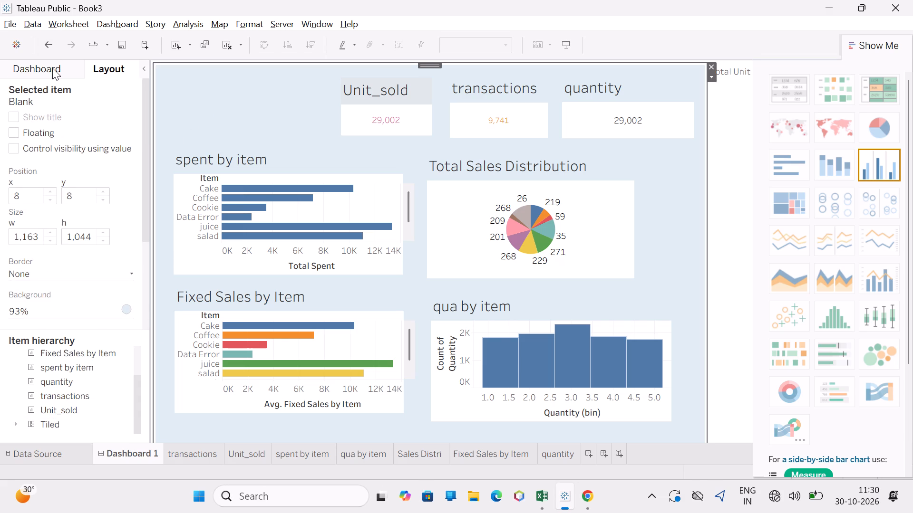
Show the dashboard title on Dashboard 1.
{"action": "left_click", "coordinate": [52, 68]}
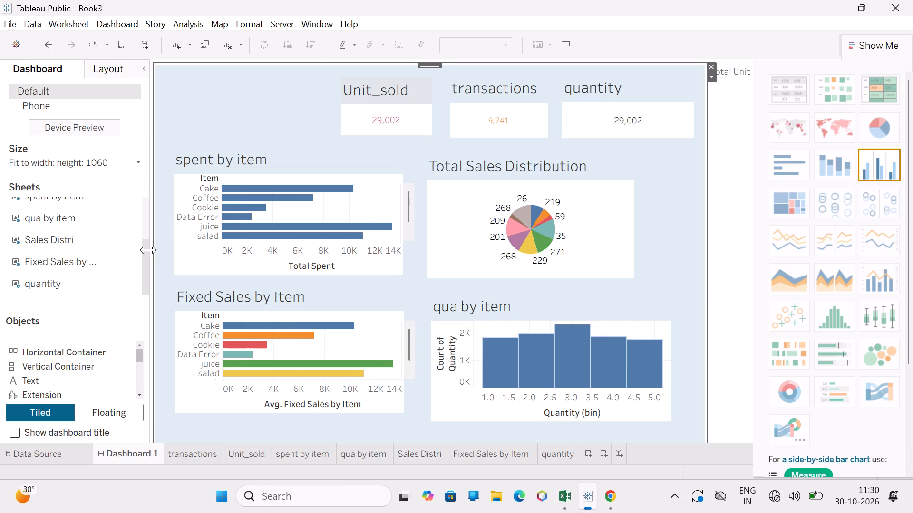
{"action": "left_click", "coordinate": [52, 434]}
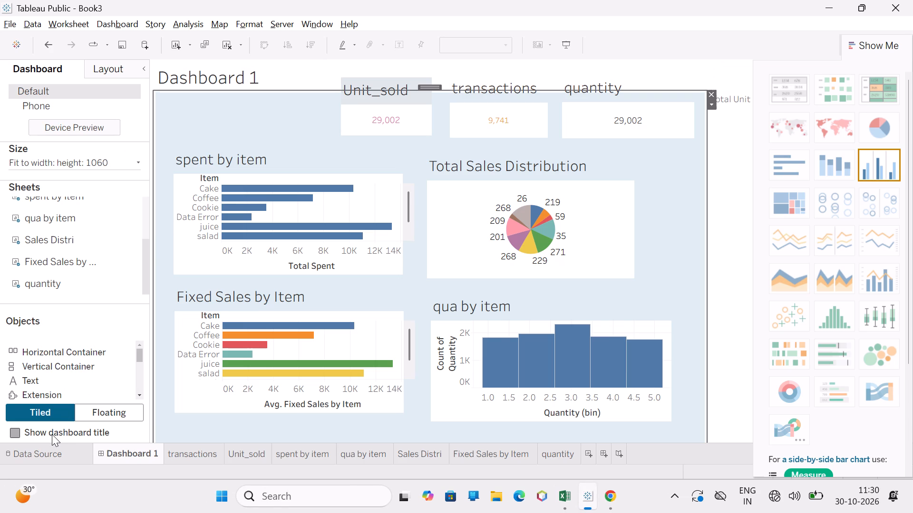
Replace the dashboard title text with "Cafe Sales Data" and switch on bold after the text.
{"action": "triple_click", "coordinate": [238, 76]}
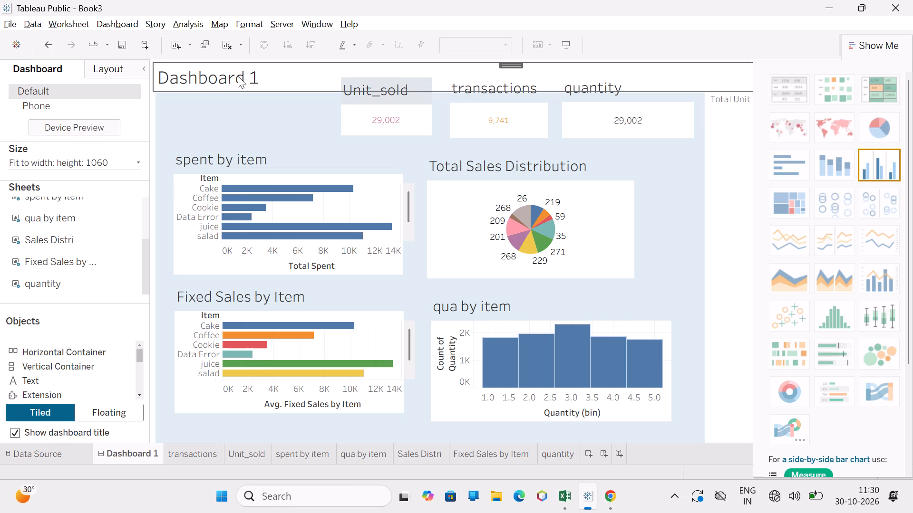
{"action": "left_click_drag", "start_coordinate": [392, 204], "coordinate": [276, 216]}
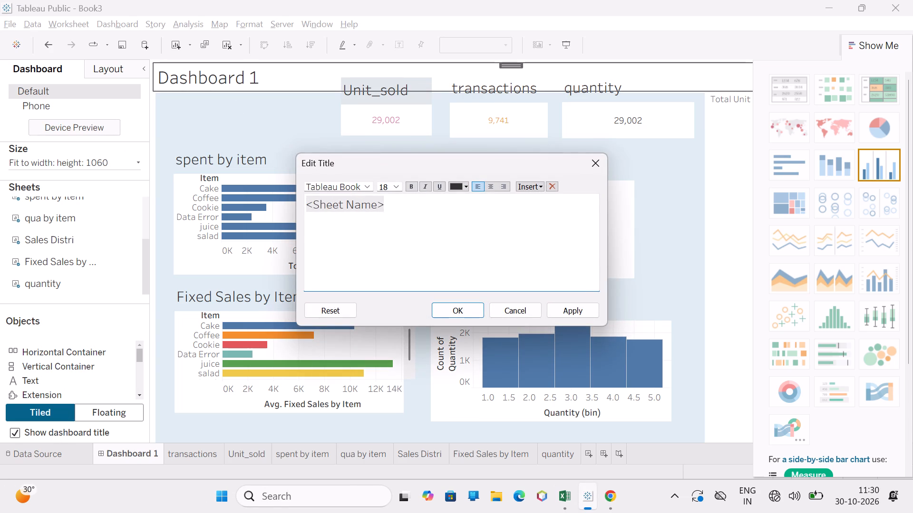
{"action": "left_click_drag", "start_coordinate": [276, 216], "coordinate": [299, 210]}
{"action": "key", "text": "BackSpace"}
{"action": "type", "text": "Cafe Sales Data"}
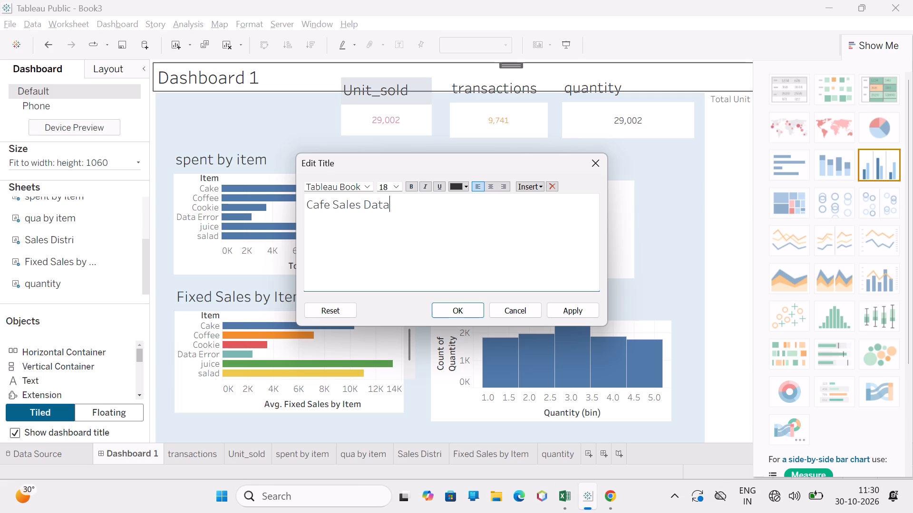
{"action": "left_click", "coordinate": [412, 188]}
{"action": "left_click", "coordinate": [559, 310]}
{"action": "left_click", "coordinate": [475, 309]}
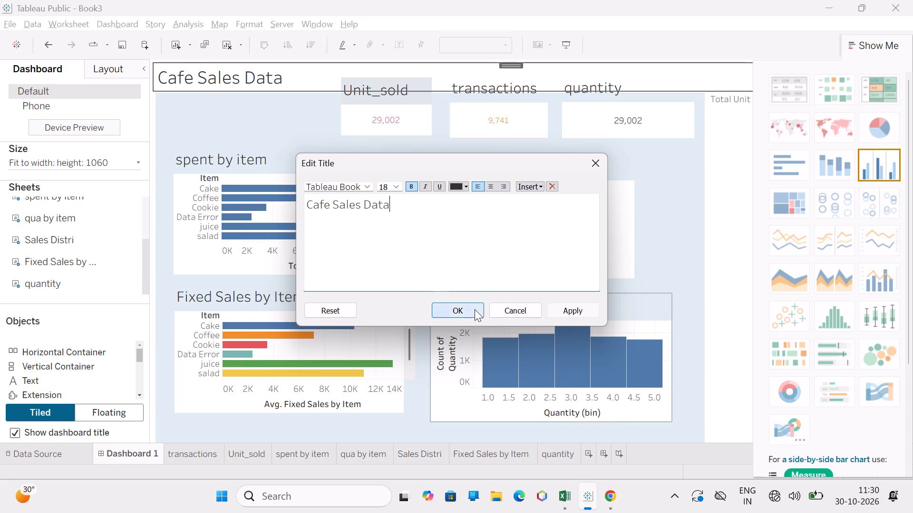
Move the Unit_sold KPI card below the Cafe Sales Data title, directly above the spent by item chart.
{"action": "left_click", "coordinate": [274, 106]}
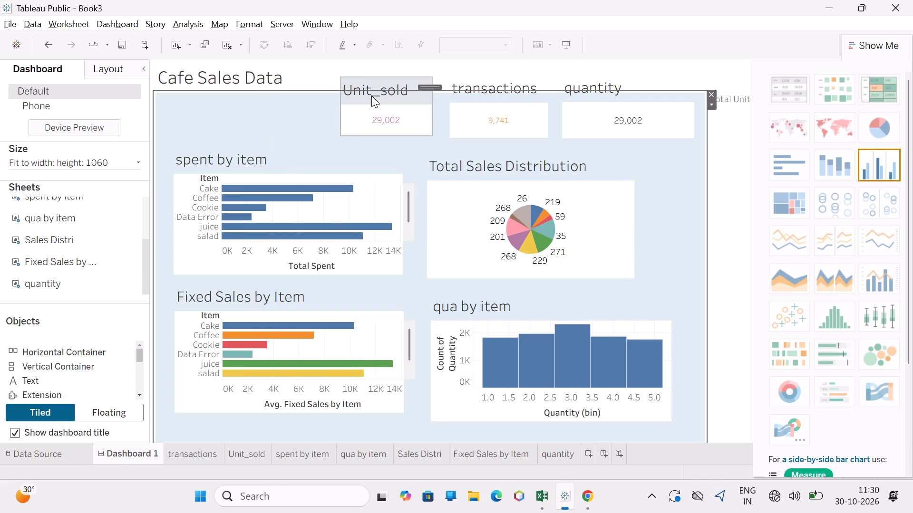
{"action": "left_click", "coordinate": [374, 96]}
{"action": "left_click_drag", "start_coordinate": [389, 76], "coordinate": [349, 87]}
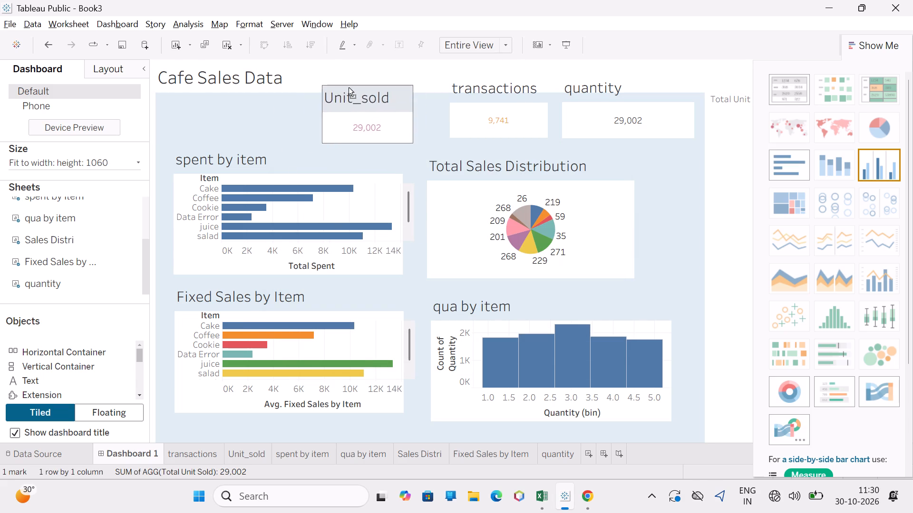
{"action": "left_click_drag", "start_coordinate": [349, 87], "coordinate": [222, 96]}
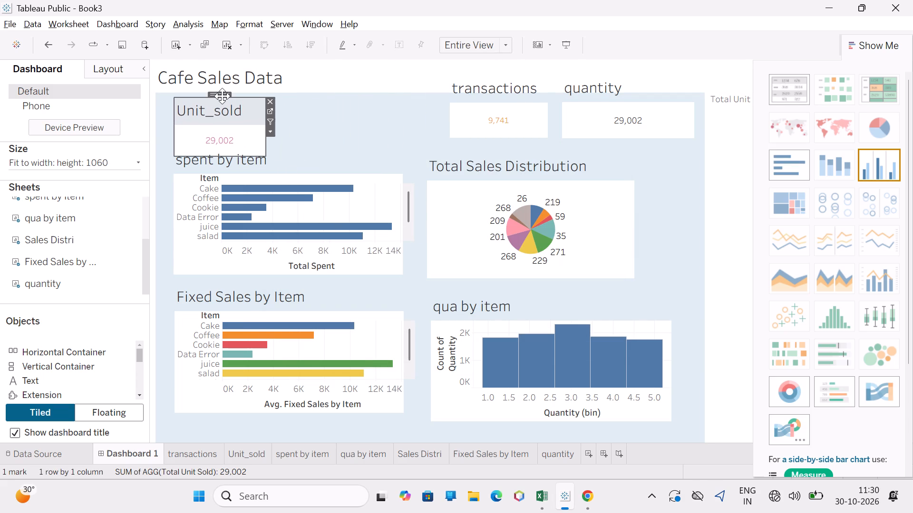
{"action": "left_click", "coordinate": [224, 95]}
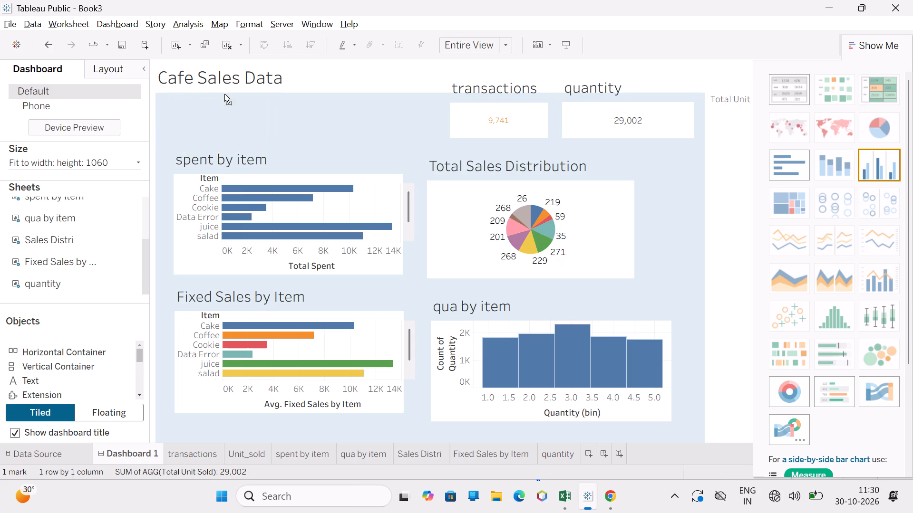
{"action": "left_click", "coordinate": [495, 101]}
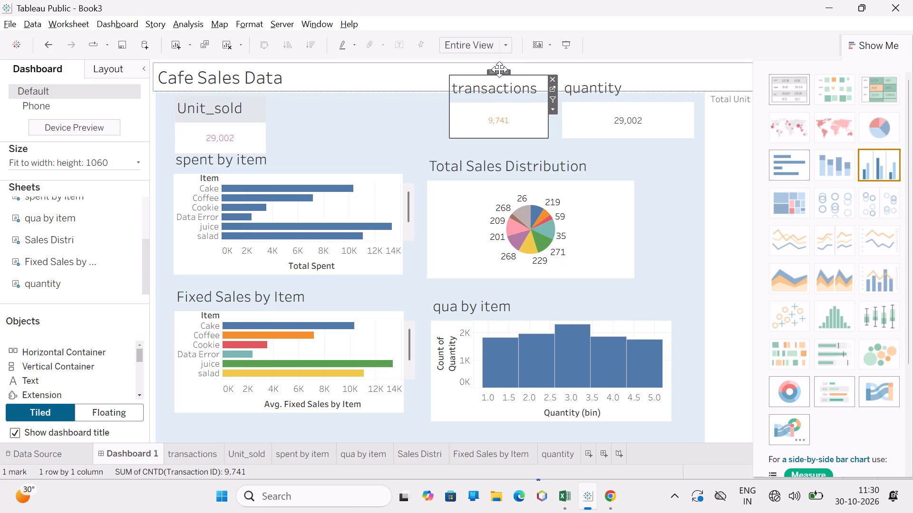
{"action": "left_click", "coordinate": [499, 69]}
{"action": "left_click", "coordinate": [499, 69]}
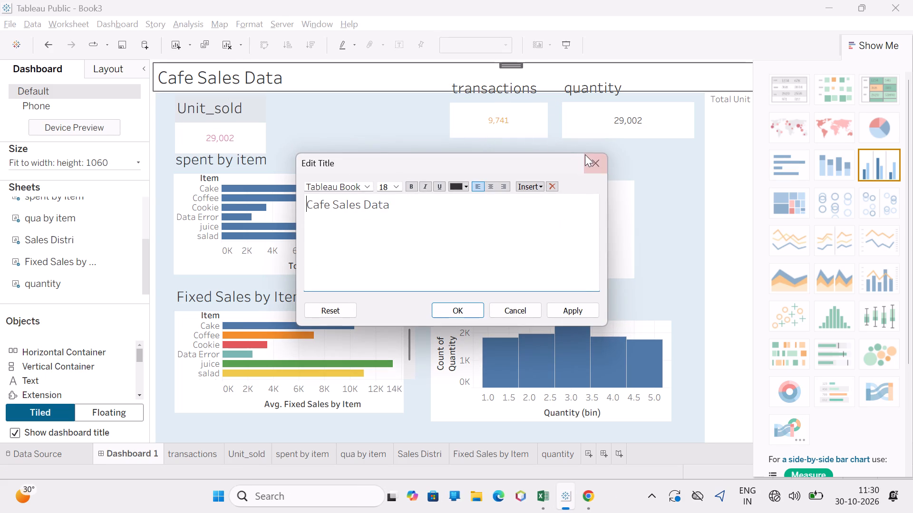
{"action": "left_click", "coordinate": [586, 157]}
Move the transactions KPI card below the dashboard title, beside the Unit_sold card.
{"action": "left_click", "coordinate": [519, 119]}
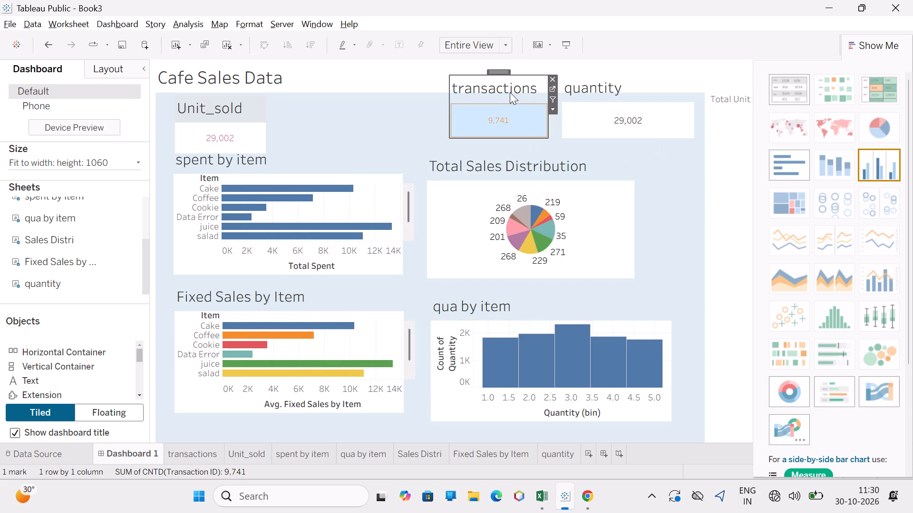
{"action": "double_click", "coordinate": [503, 73]}
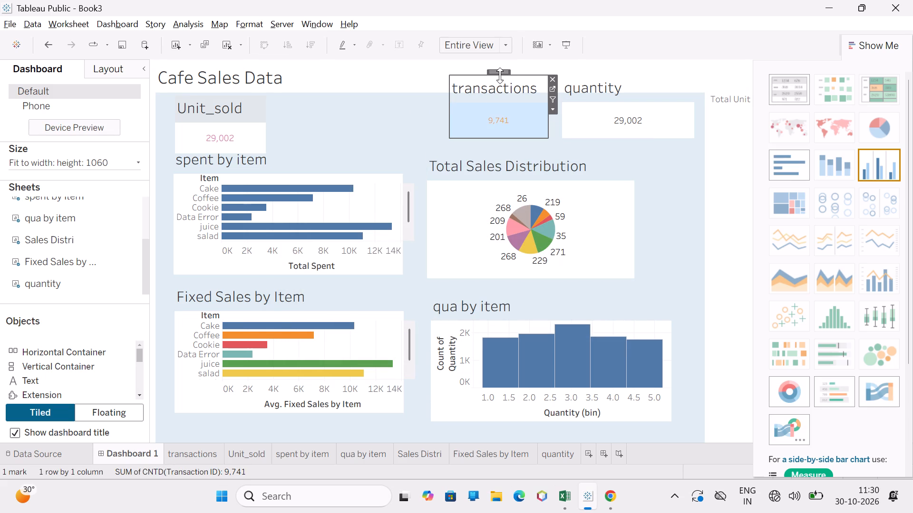
{"action": "left_click_drag", "start_coordinate": [505, 73], "coordinate": [366, 84]}
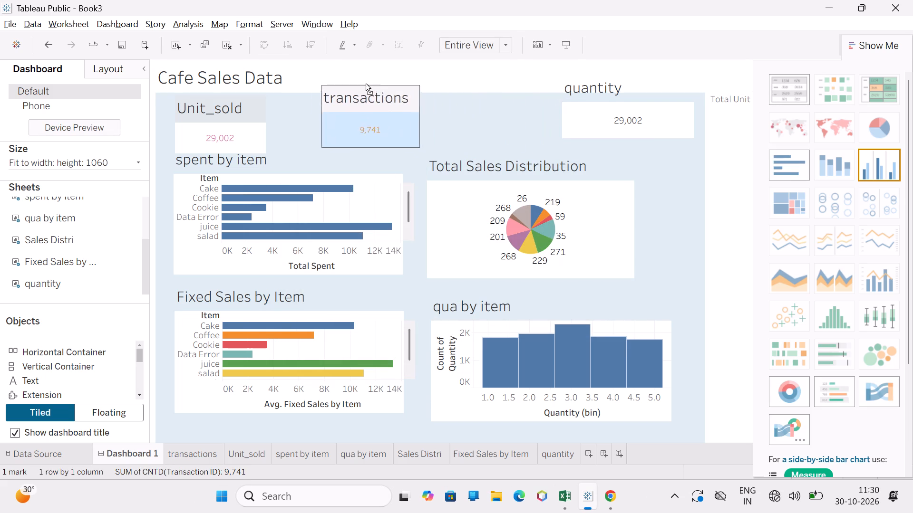
{"action": "left_click_drag", "start_coordinate": [366, 84], "coordinate": [349, 92]}
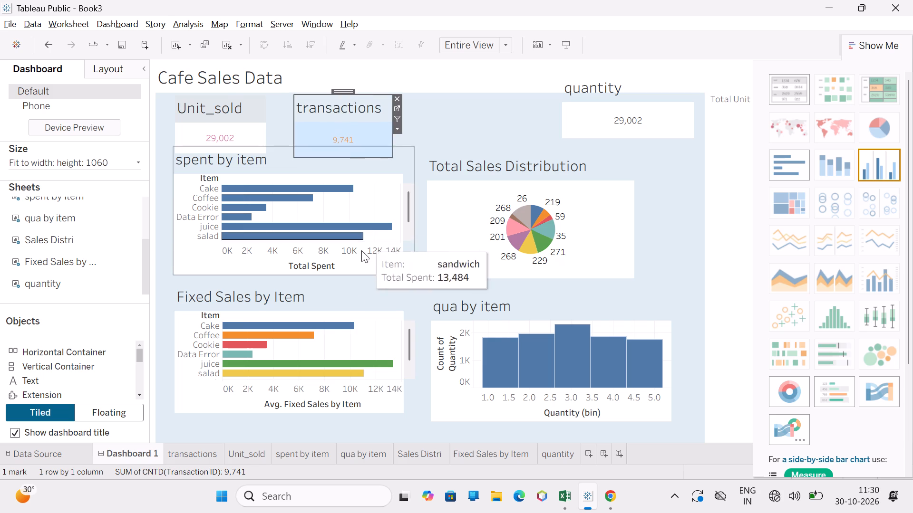
Shift the Fixed Sales by Item chart down, and move the spent by item chart down until it clears the KPI cards.
{"action": "left_click", "coordinate": [338, 324]}
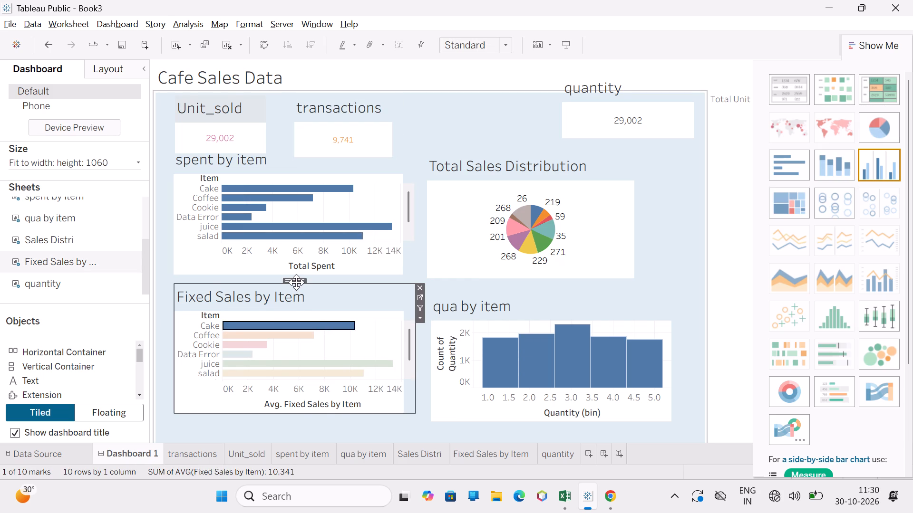
{"action": "left_click_drag", "start_coordinate": [296, 282], "coordinate": [293, 298]}
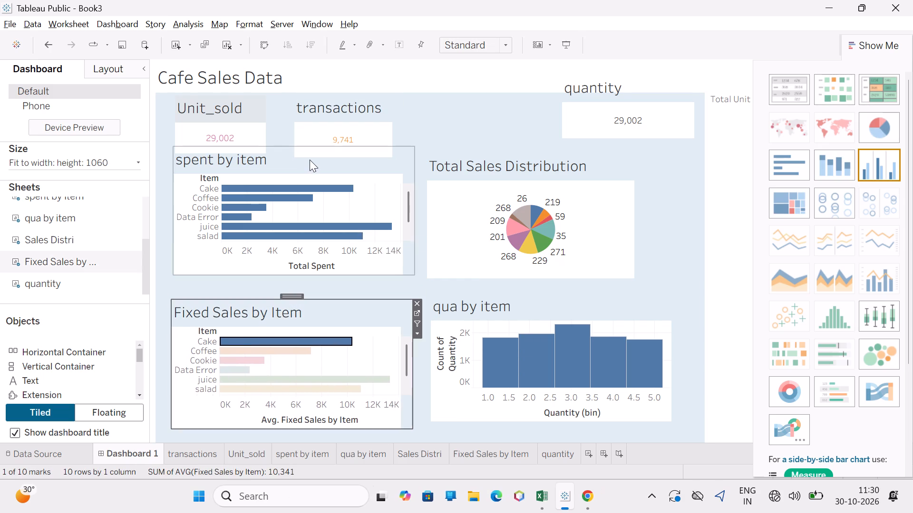
{"action": "left_click", "coordinate": [310, 161]}
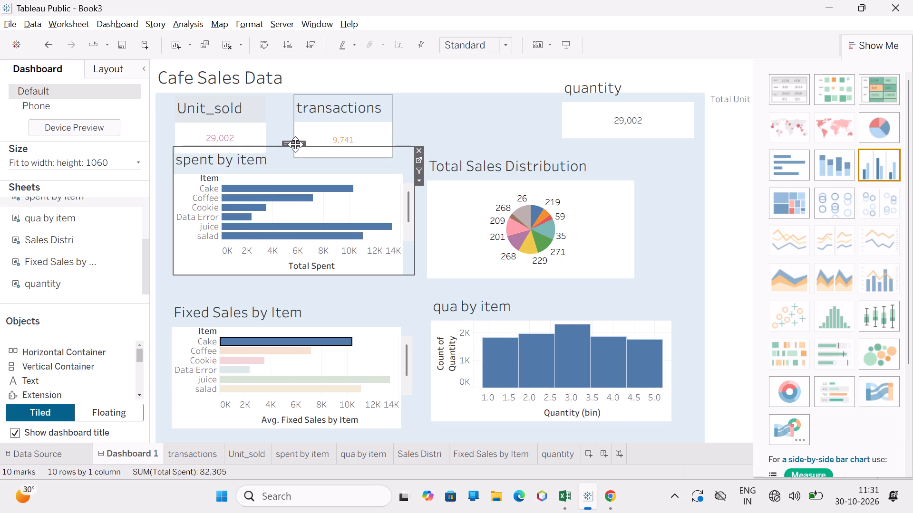
{"action": "double_click", "coordinate": [295, 144]}
{"action": "left_click_drag", "start_coordinate": [297, 145], "coordinate": [289, 167]}
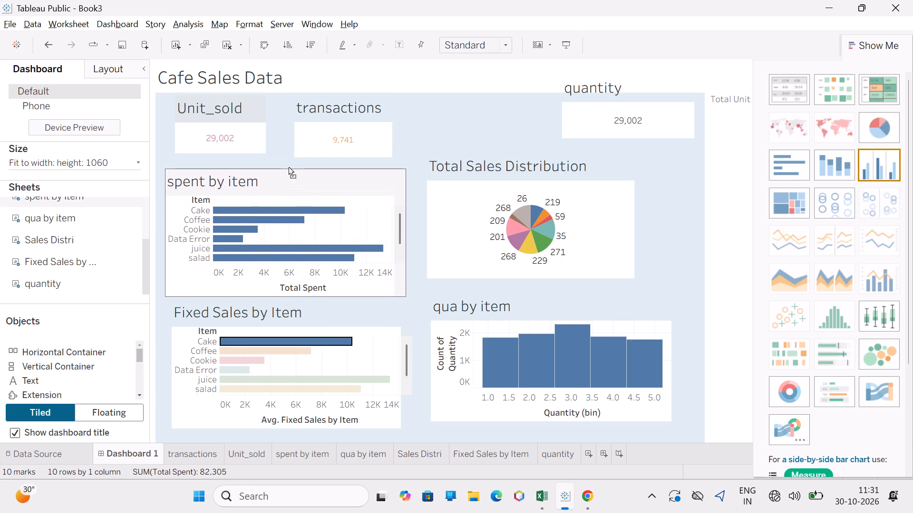
{"action": "left_click_drag", "start_coordinate": [289, 167], "coordinate": [289, 168]}
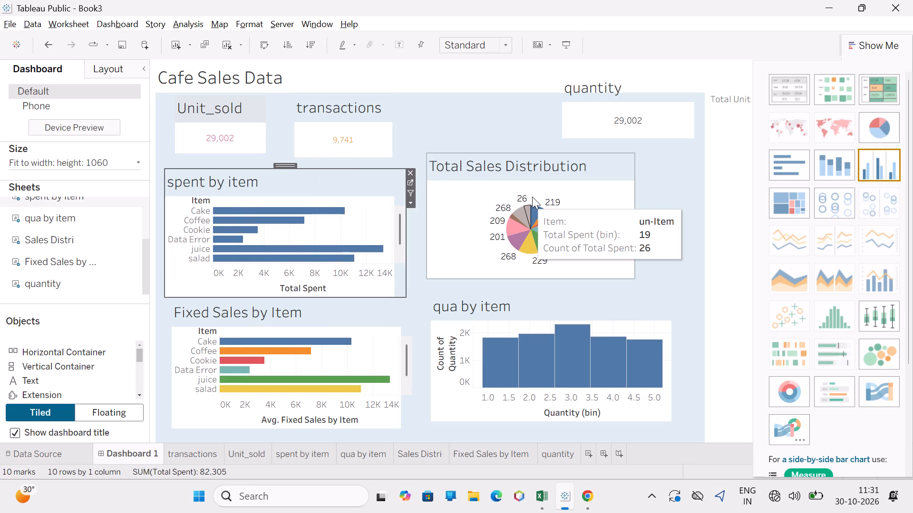
Move the Total Sales Distribution pie chart slightly down, level with the spent by item chart.
{"action": "left_click", "coordinate": [540, 157]}
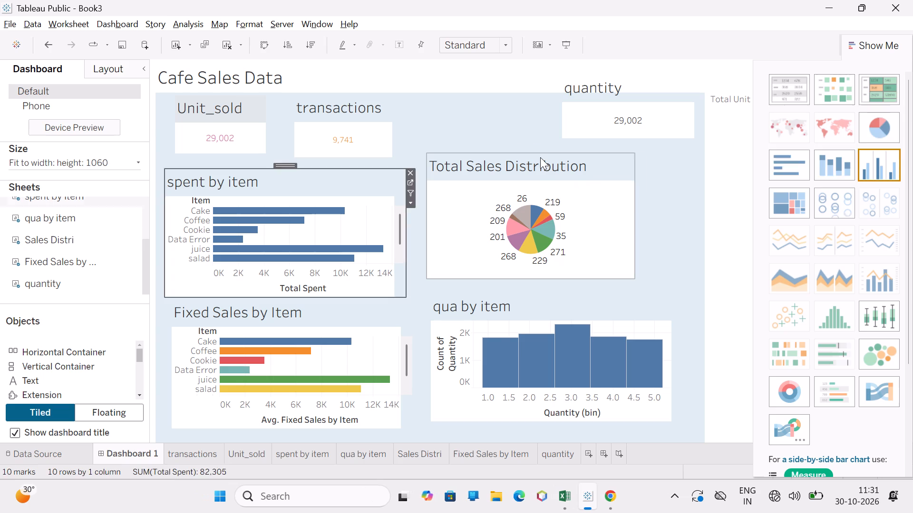
{"action": "left_click_drag", "start_coordinate": [532, 151], "coordinate": [540, 159]}
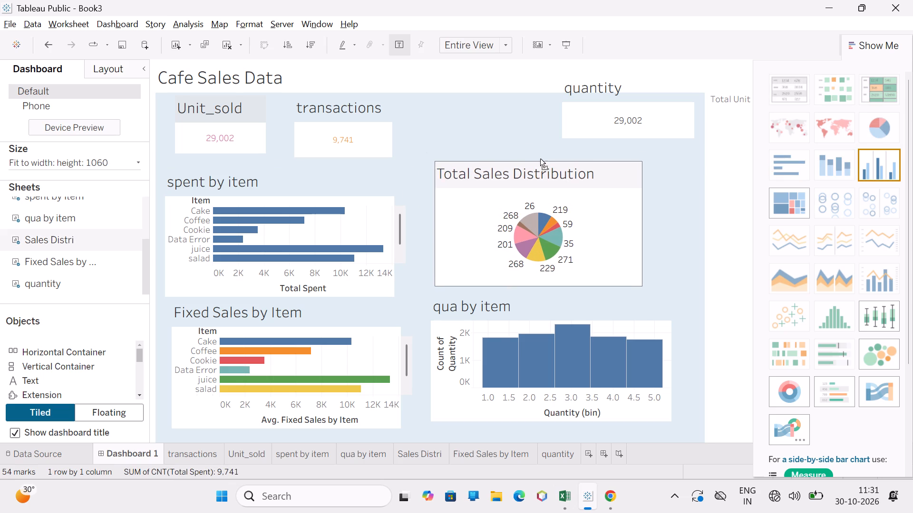
{"action": "left_click_drag", "start_coordinate": [540, 159], "coordinate": [540, 166]}
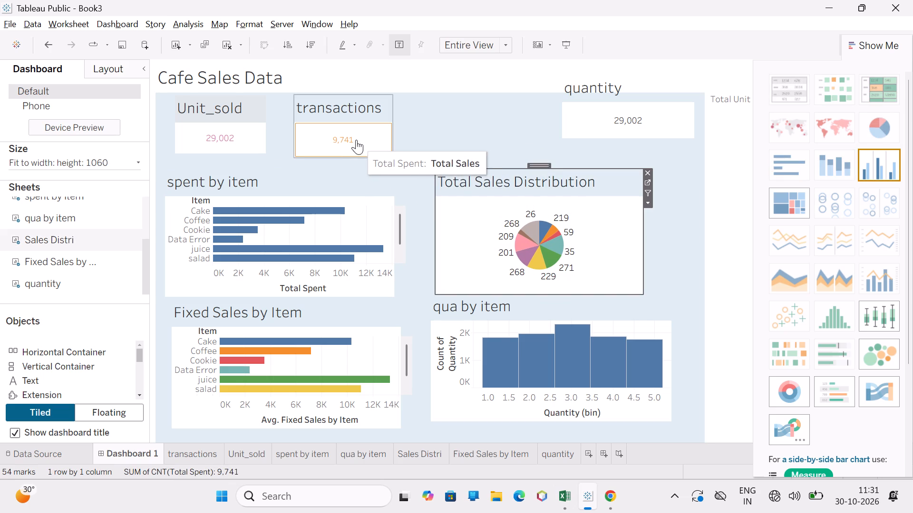
Move the quantity KPI card beside the transactions card, above the Total Sales Distribution chart.
{"action": "left_click", "coordinate": [627, 94]}
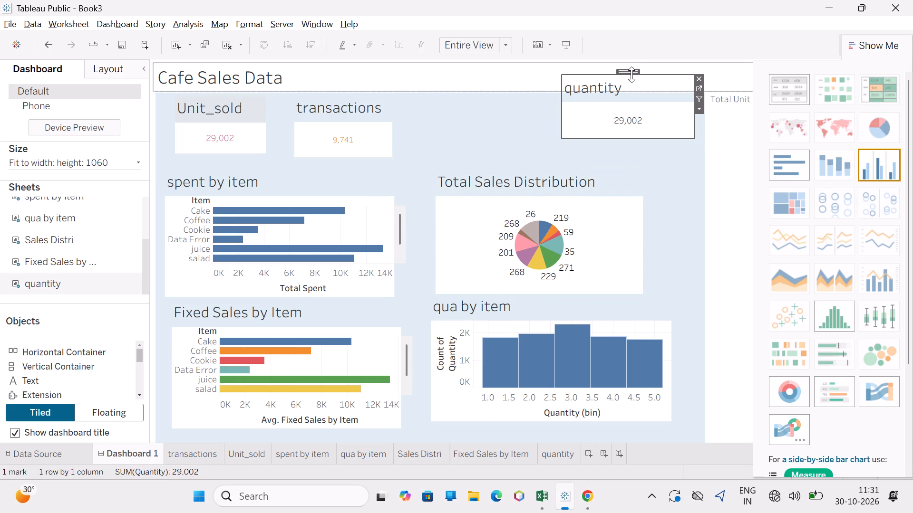
{"action": "left_click_drag", "start_coordinate": [631, 72], "coordinate": [487, 95]}
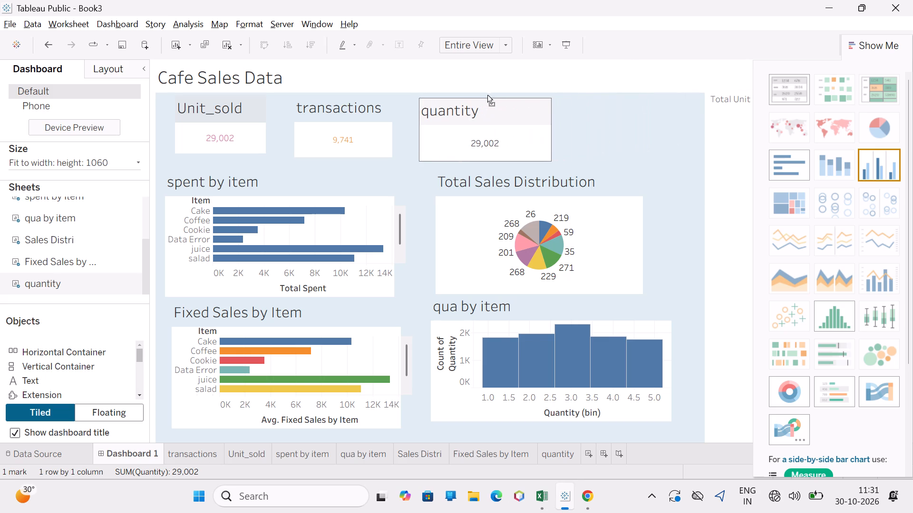
{"action": "left_click_drag", "start_coordinate": [487, 95], "coordinate": [488, 97]}
Nudge the Unit_sold KPI card slightly down, level with the quantity card.
{"action": "left_click", "coordinate": [641, 105]}
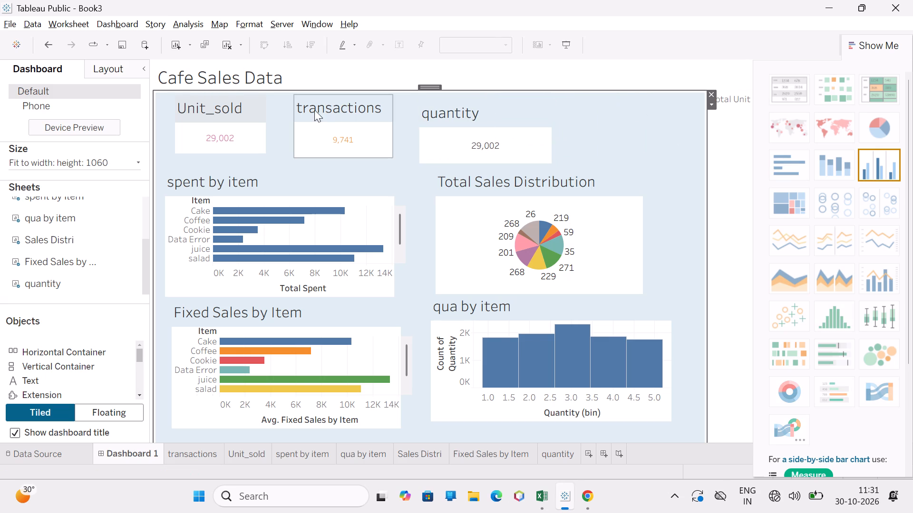
{"action": "left_click", "coordinate": [320, 112]}
{"action": "left_click", "coordinate": [240, 114]}
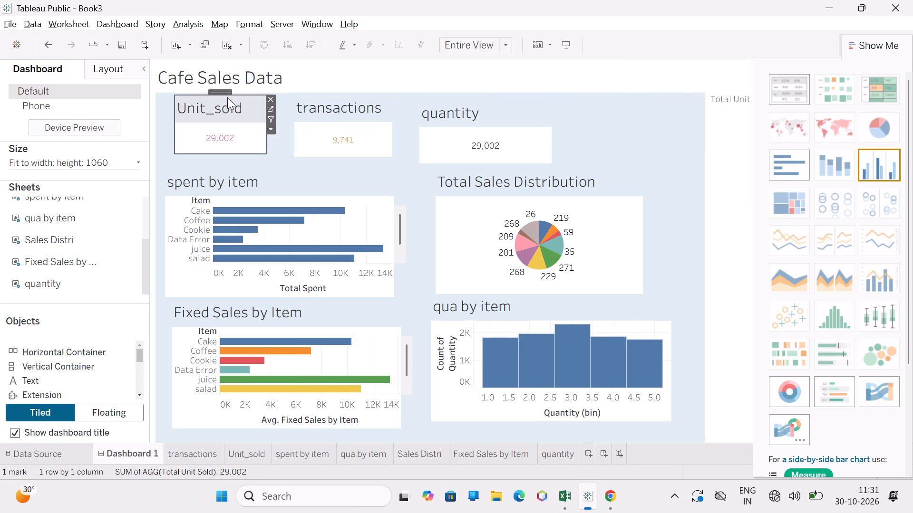
{"action": "left_click", "coordinate": [220, 95]}
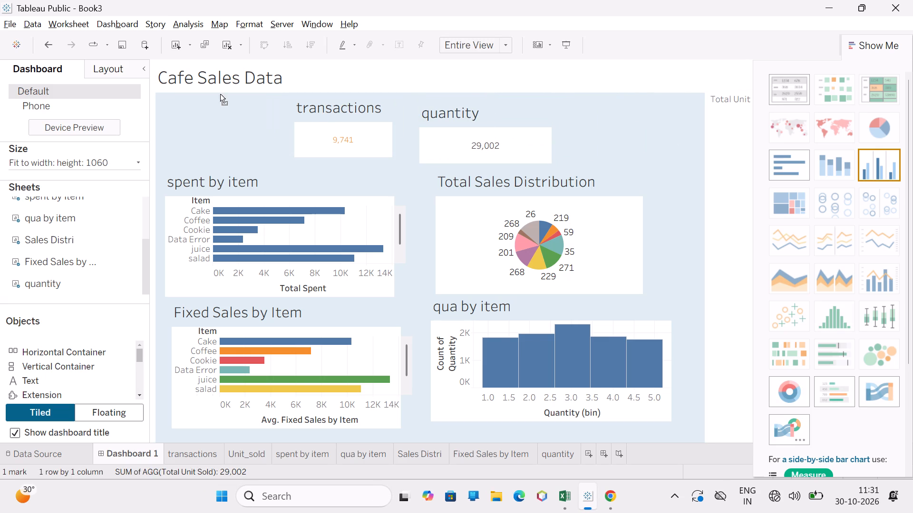
{"action": "left_click_drag", "start_coordinate": [225, 92], "coordinate": [226, 98]}
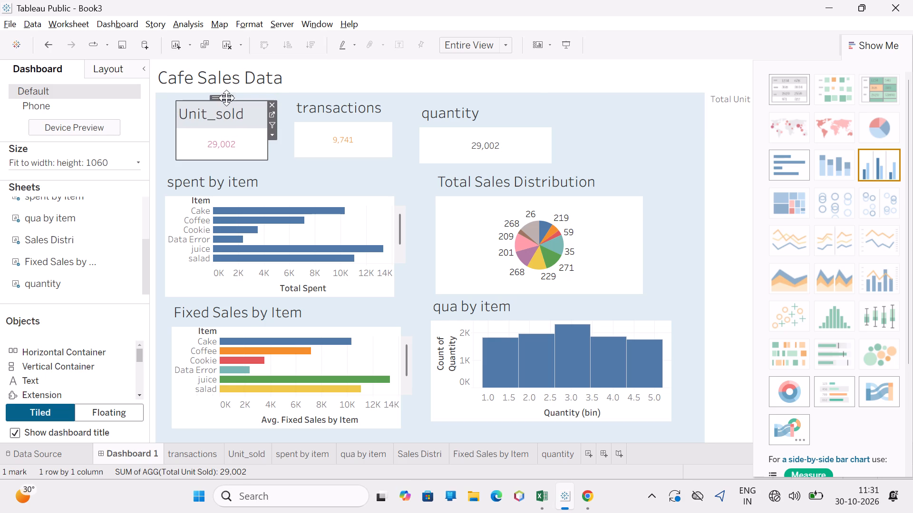
{"action": "left_click", "coordinate": [620, 153]}
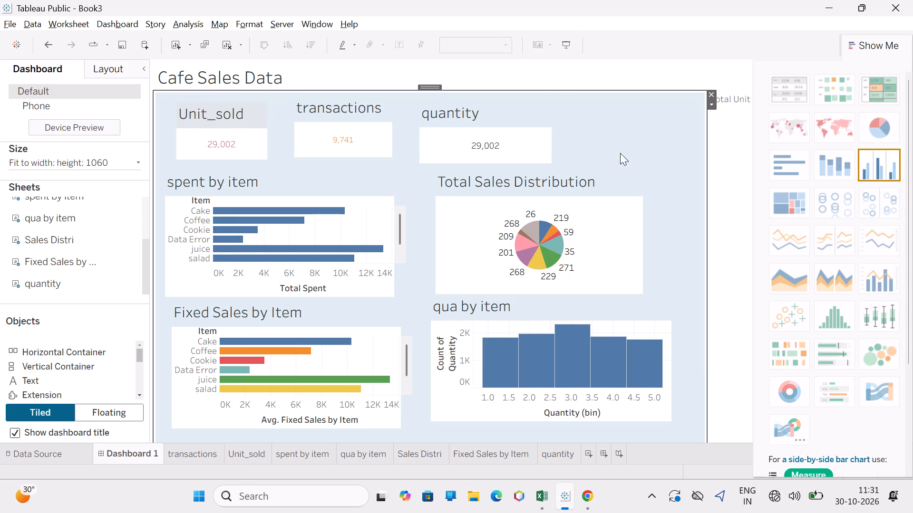
Use the qua by item, Total Sales Distribution, spent by item and Fixed Sales by Item charts as filters.
{"action": "left_click", "coordinate": [572, 361]}
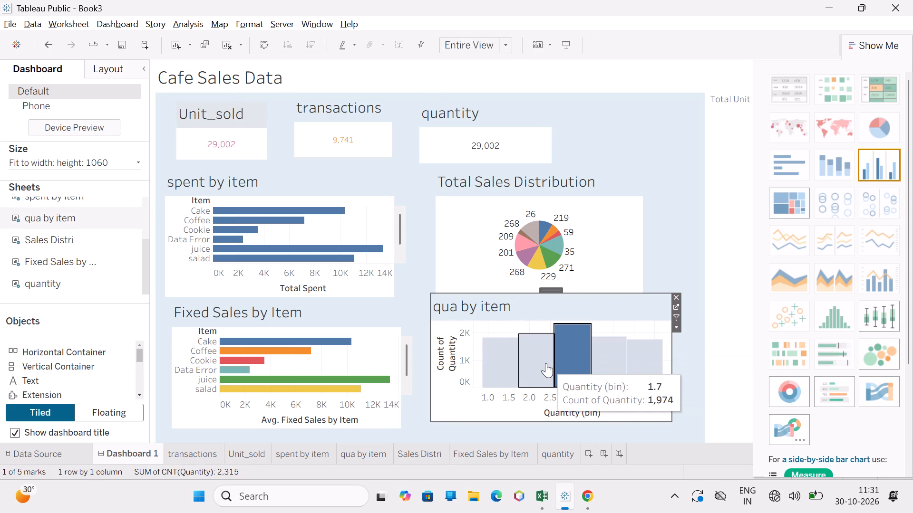
{"action": "left_click", "coordinate": [546, 363]}
{"action": "left_click", "coordinate": [506, 362]}
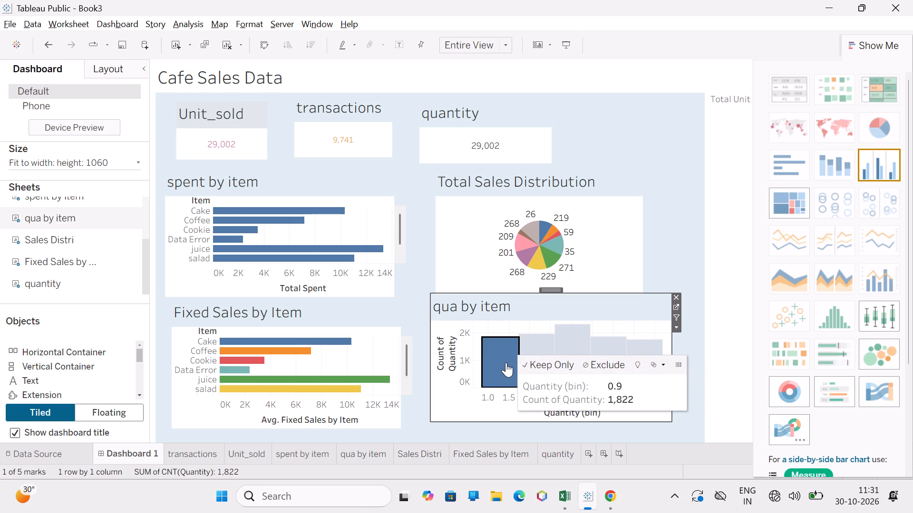
{"action": "double_click", "coordinate": [506, 362]}
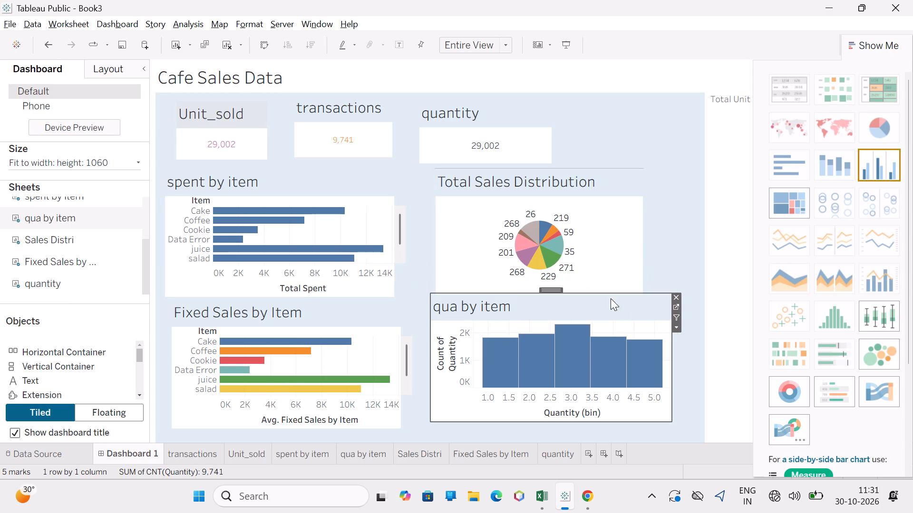
{"action": "left_click", "coordinate": [678, 319]}
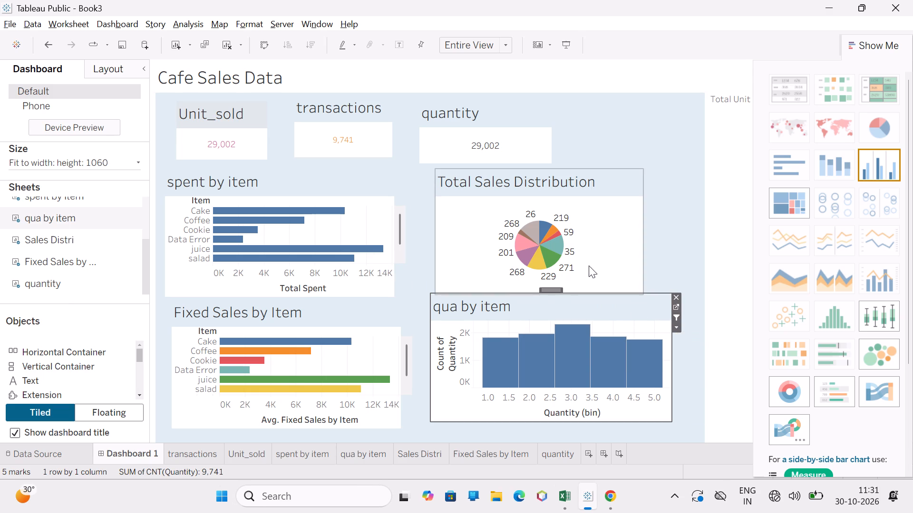
{"action": "left_click", "coordinate": [622, 196]}
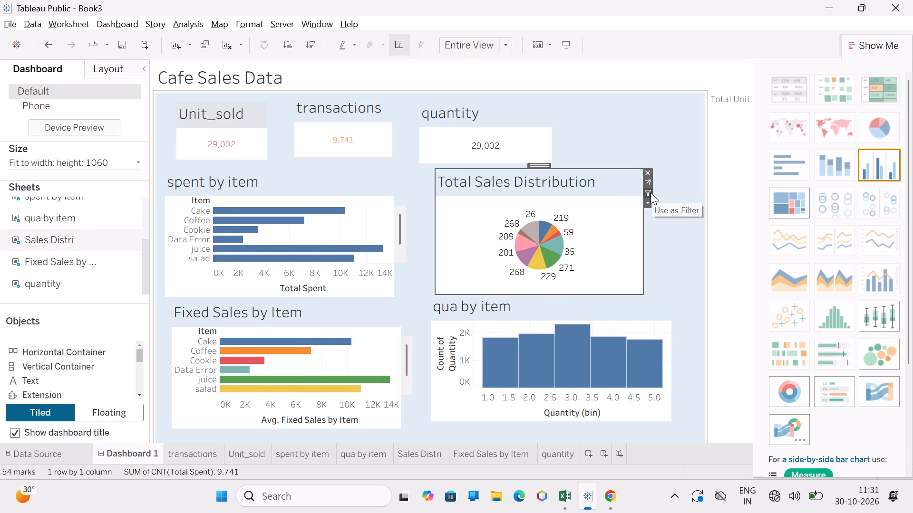
{"action": "left_click", "coordinate": [651, 192]}
{"action": "left_click", "coordinate": [375, 218]}
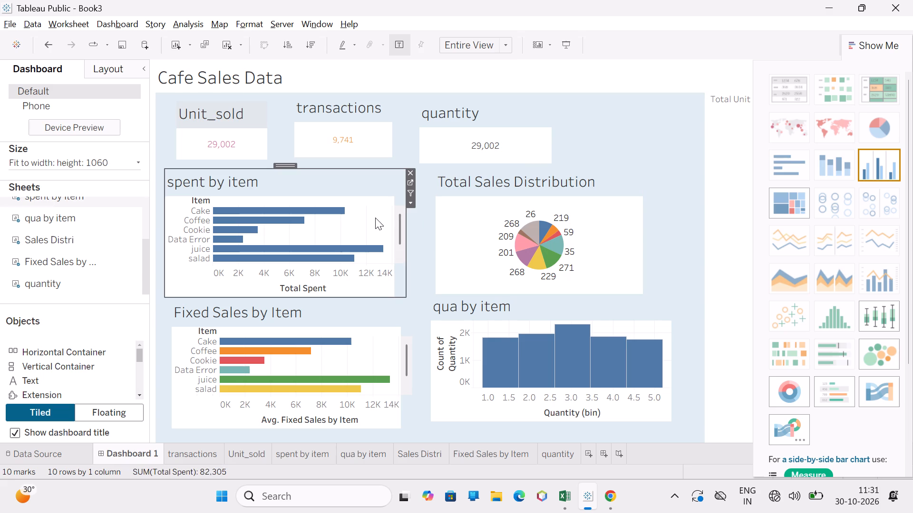
{"action": "left_click", "coordinate": [412, 191]}
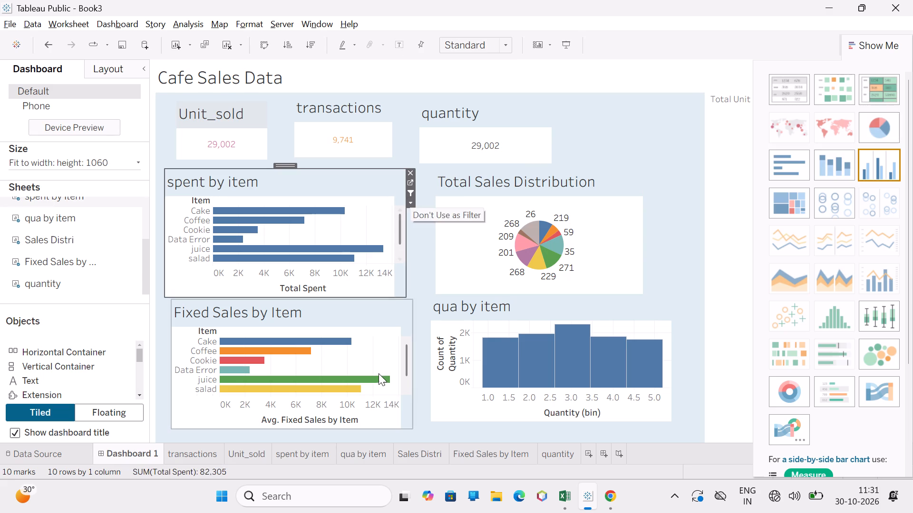
{"action": "left_click", "coordinate": [379, 374]}
{"action": "left_click", "coordinate": [418, 320]}
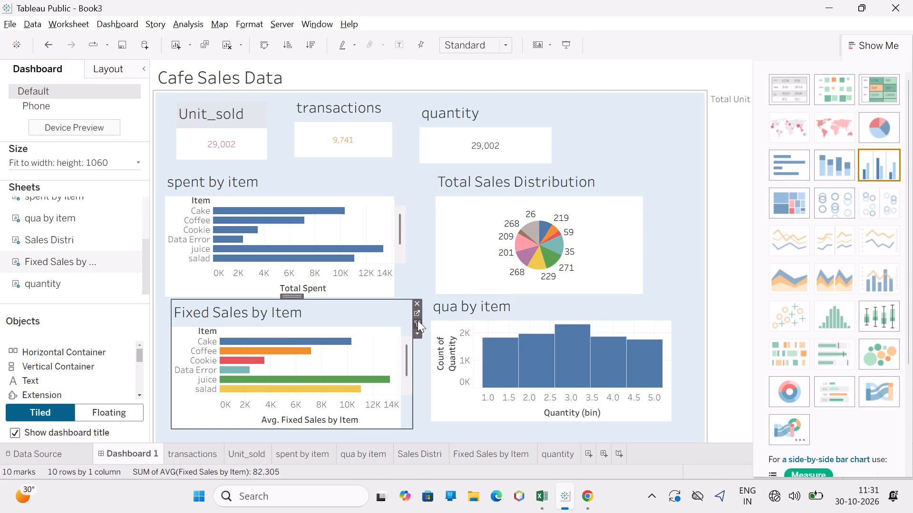
Use the quantity, transactions and Unit_sold KPI cards as dashboard filters.
{"action": "left_click", "coordinate": [547, 125]}
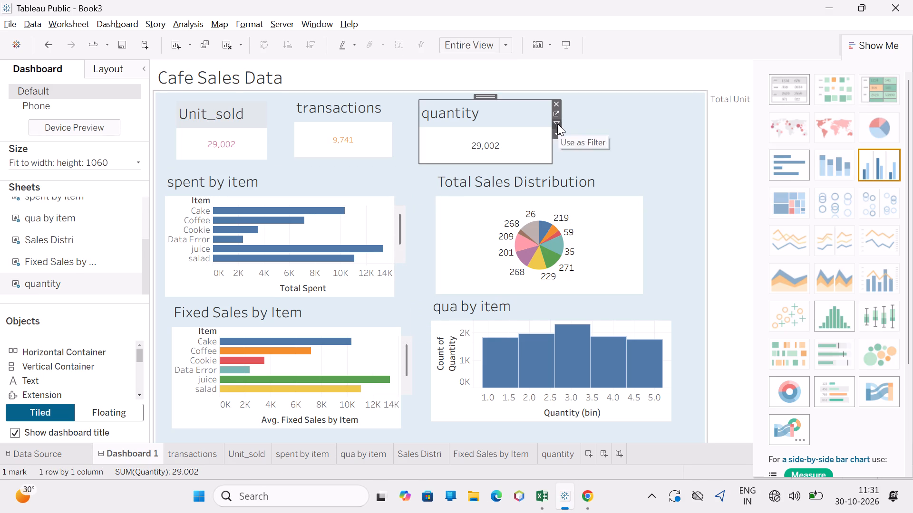
{"action": "left_click", "coordinate": [557, 123]}
{"action": "left_click", "coordinate": [381, 113]}
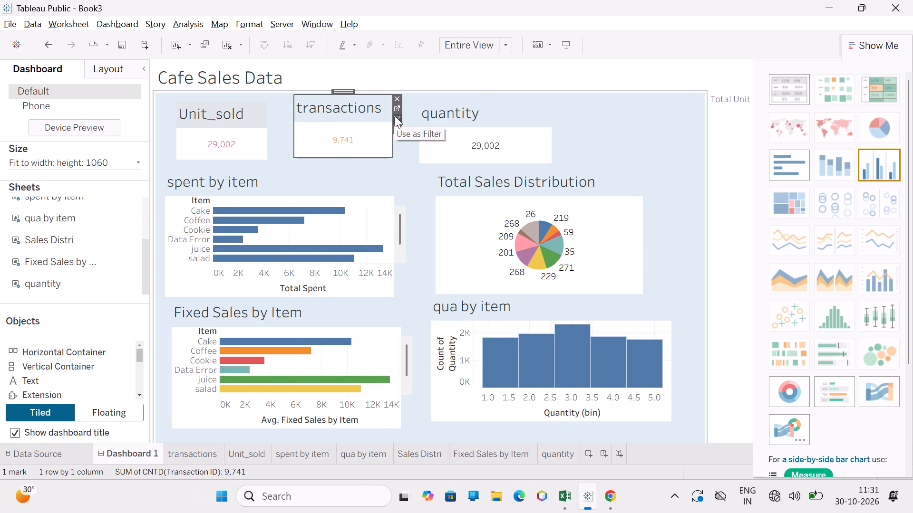
{"action": "left_click", "coordinate": [395, 116]}
{"action": "left_click", "coordinate": [264, 112]}
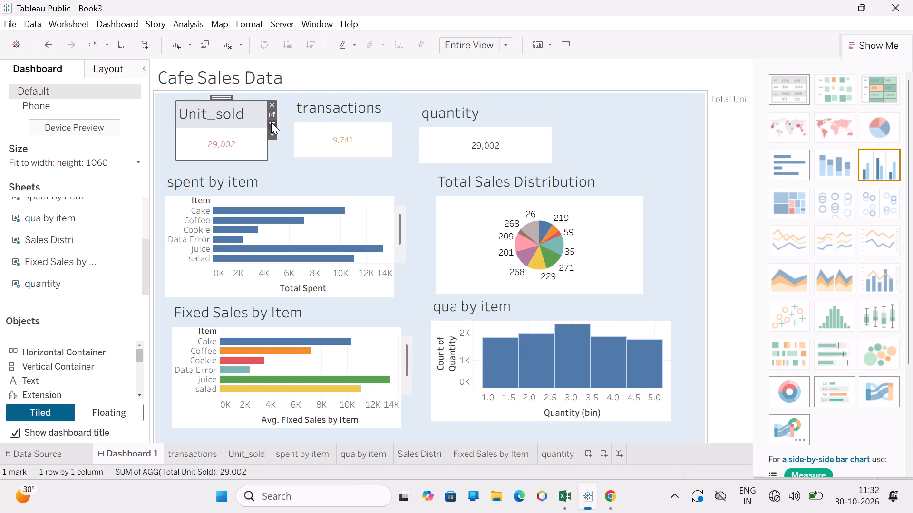
{"action": "left_click", "coordinate": [272, 123]}
Test the dashboard filtering by selecting juice and Coffee in turn in the spent by item chart.
{"action": "left_click", "coordinate": [306, 250]}
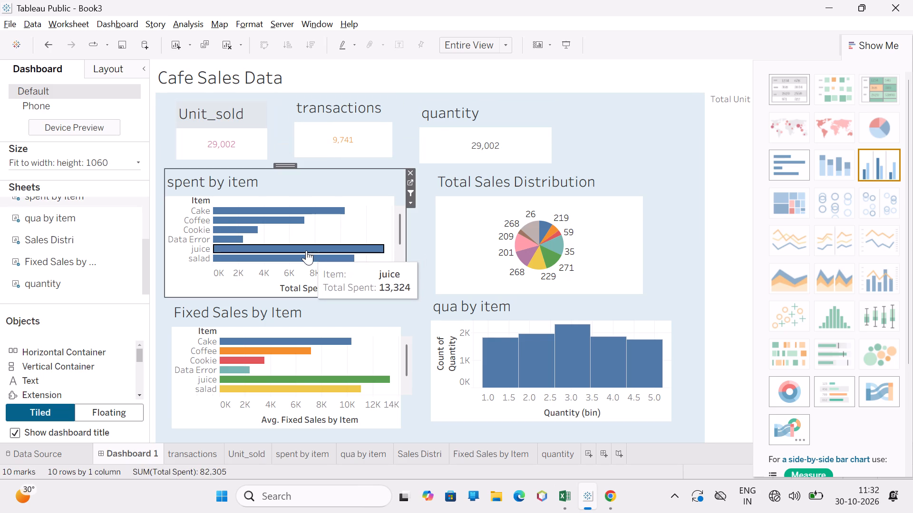
{"action": "left_click", "coordinate": [245, 218]}
{"action": "double_click", "coordinate": [245, 218]}
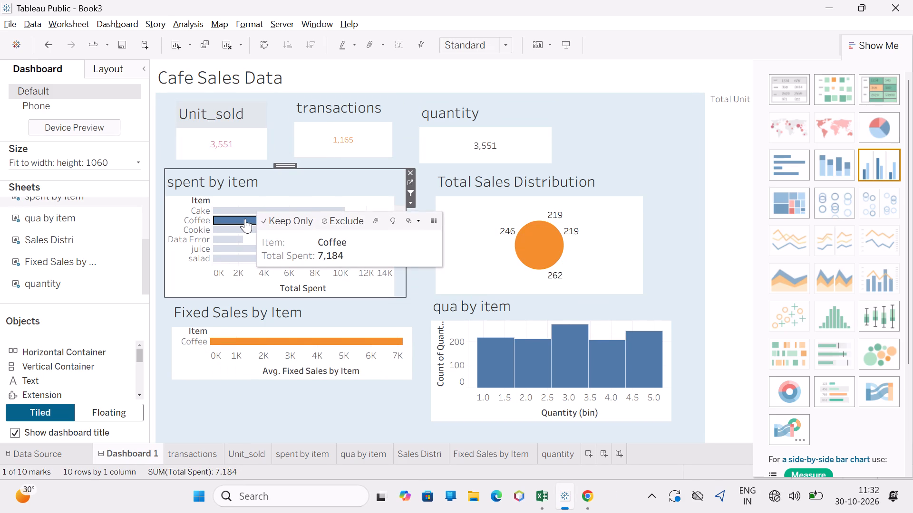
Test the dashboard filtering by selecting several quantity bins in qua by item and the juice slice in Total Sales Distribution, then clear it.
{"action": "left_click", "coordinate": [567, 374]}
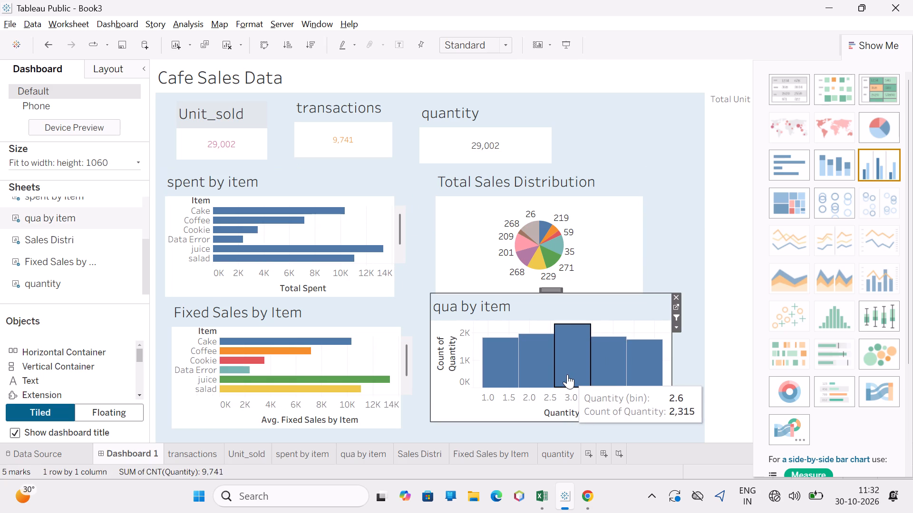
{"action": "double_click", "coordinate": [567, 374]}
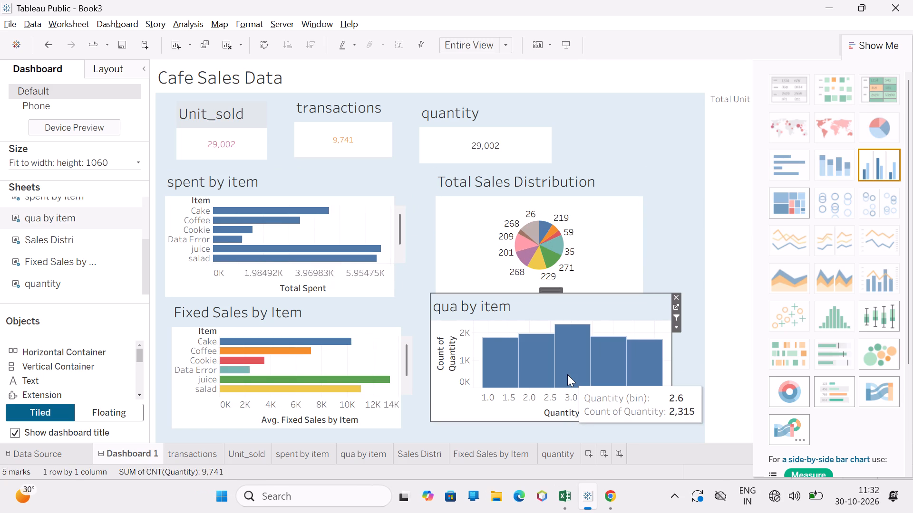
{"action": "left_click", "coordinate": [549, 373]}
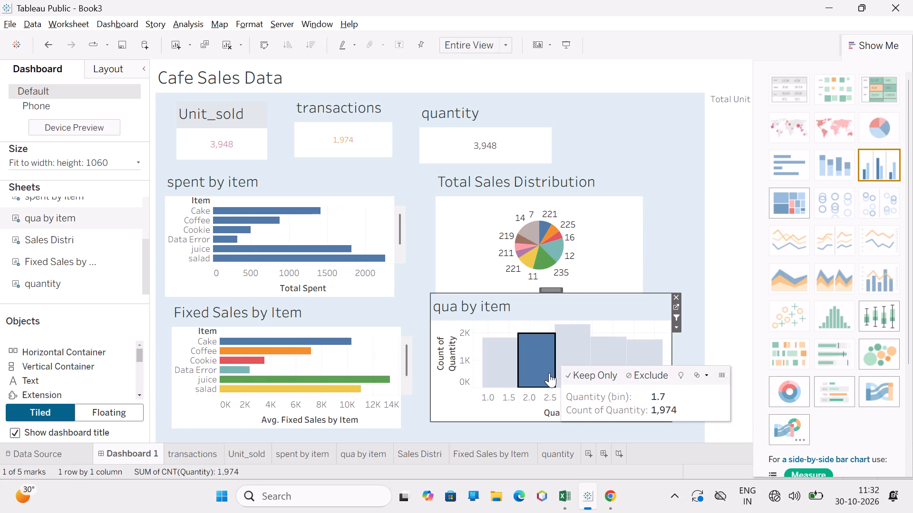
{"action": "left_click", "coordinate": [544, 260]}
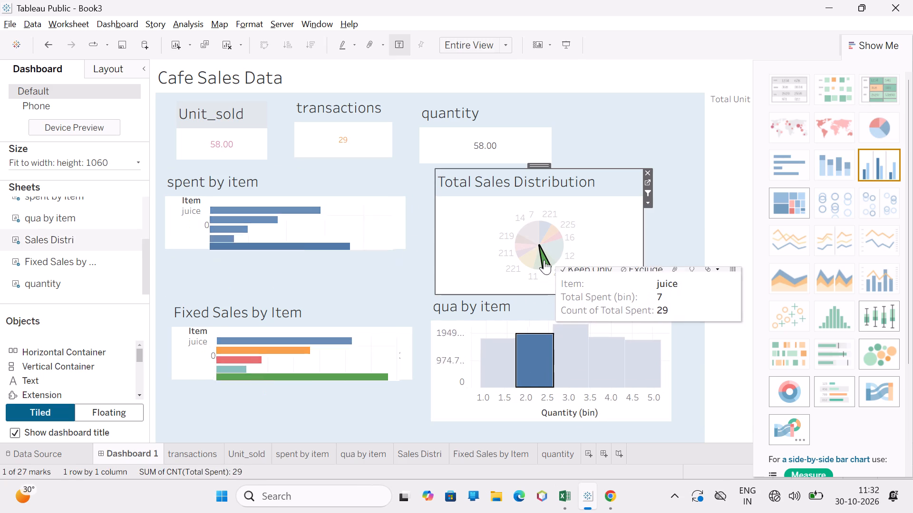
{"action": "double_click", "coordinate": [543, 261]}
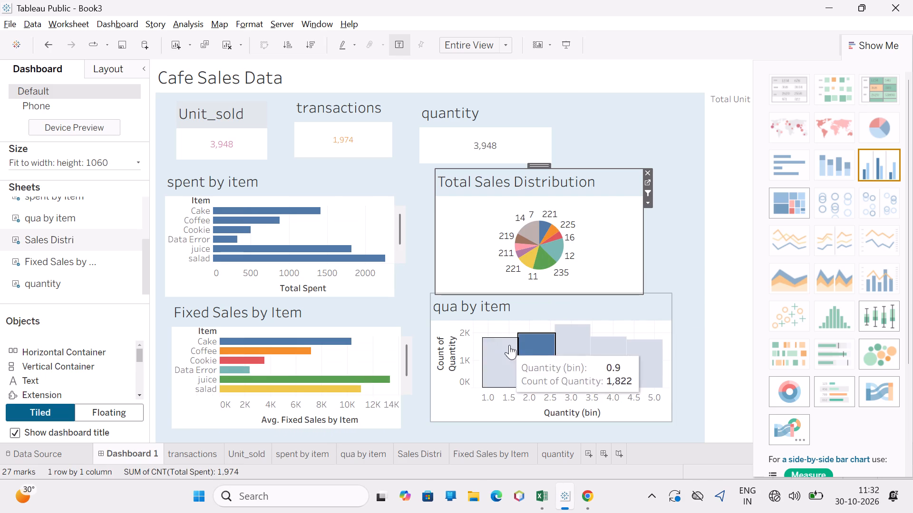
{"action": "left_click", "coordinate": [601, 349]}
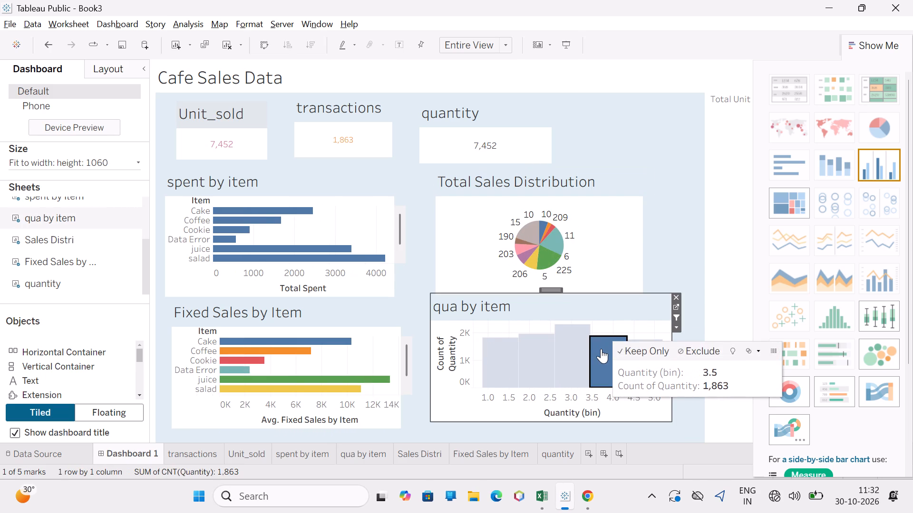
{"action": "left_click", "coordinate": [576, 358]}
{"action": "double_click", "coordinate": [576, 358]}
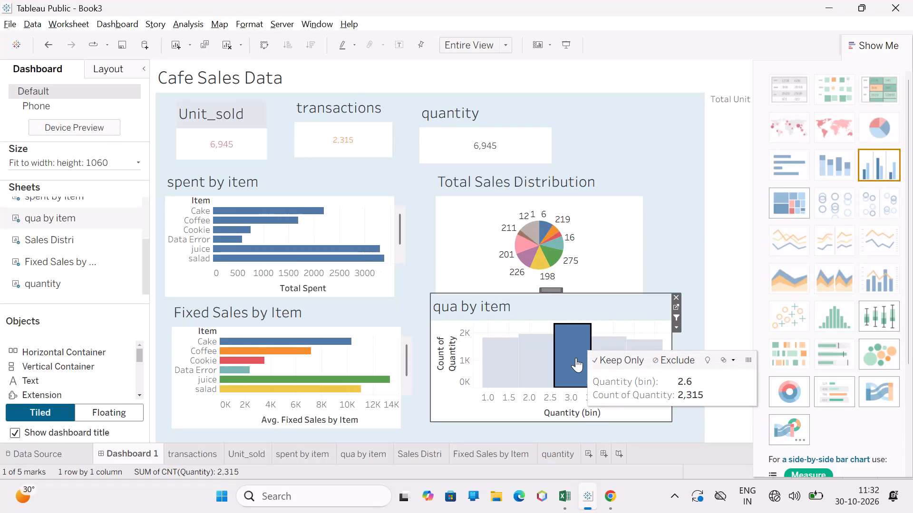
{"action": "left_click", "coordinate": [648, 159]}
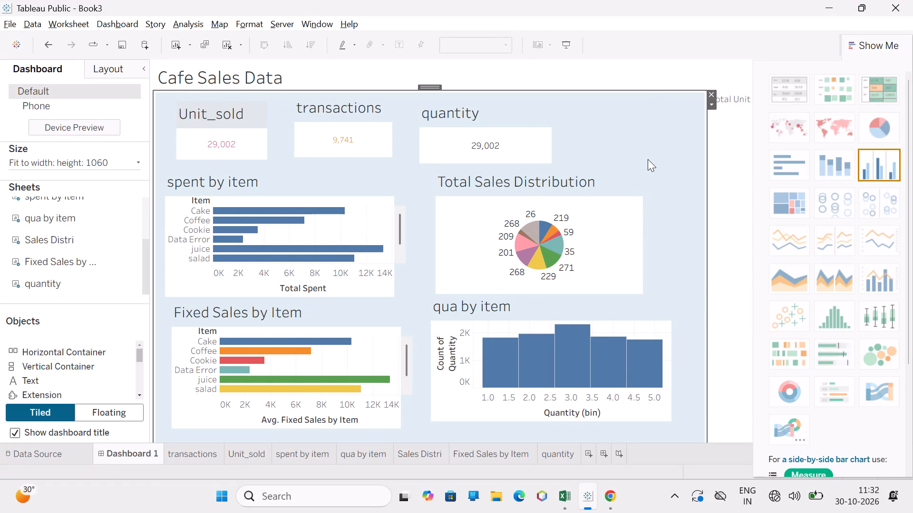
Change the background of the large blank object behind the dashboard's charts to the previously used bright blue custom colour.
{"action": "left_click", "coordinate": [636, 160]}
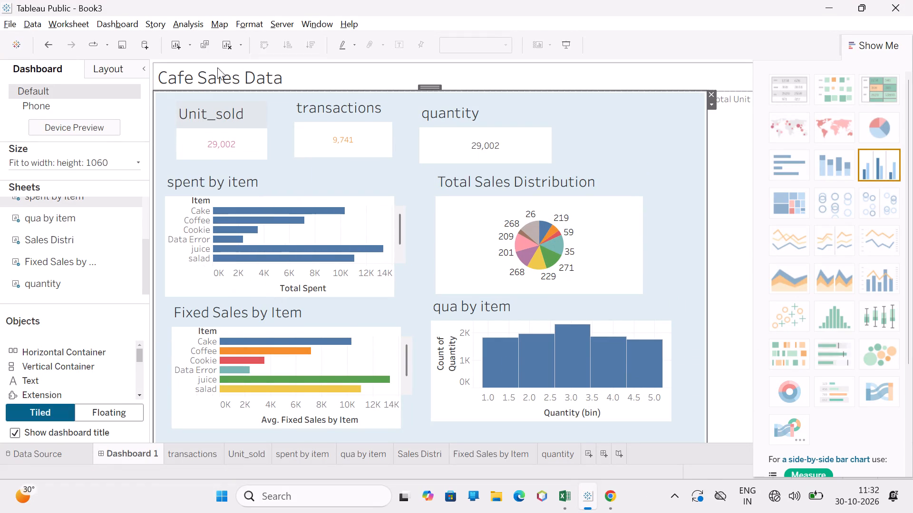
{"action": "scroll", "coordinate": [99, 199], "scroll_direction": "up", "scroll_amount": 8}
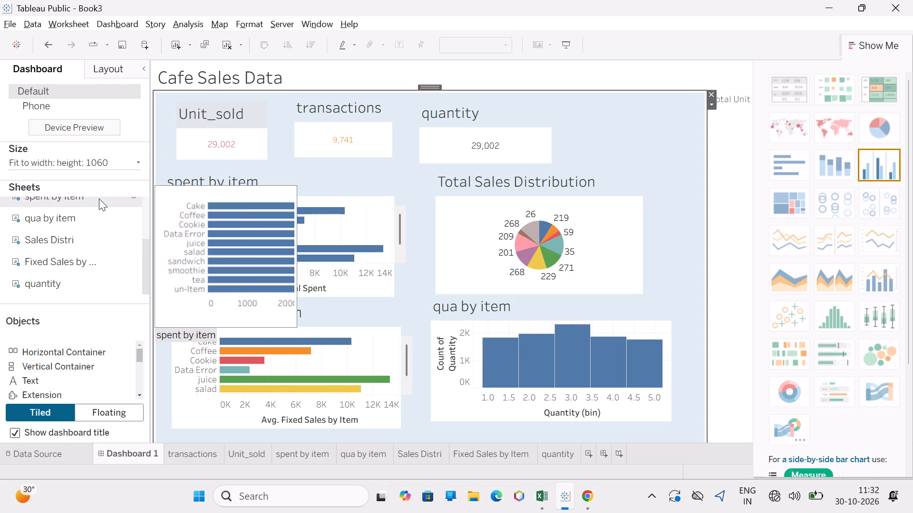
{"action": "left_click", "coordinate": [97, 70]}
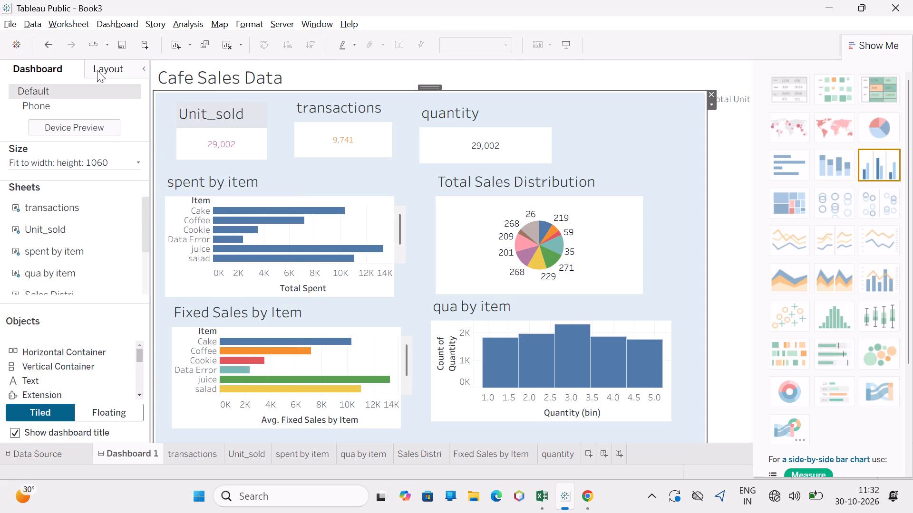
{"action": "double_click", "coordinate": [629, 130]}
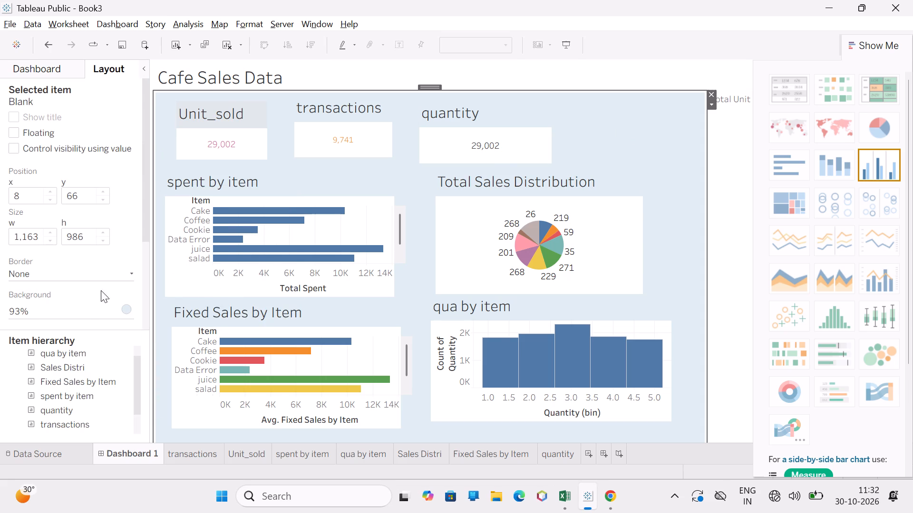
{"action": "left_click", "coordinate": [128, 305]}
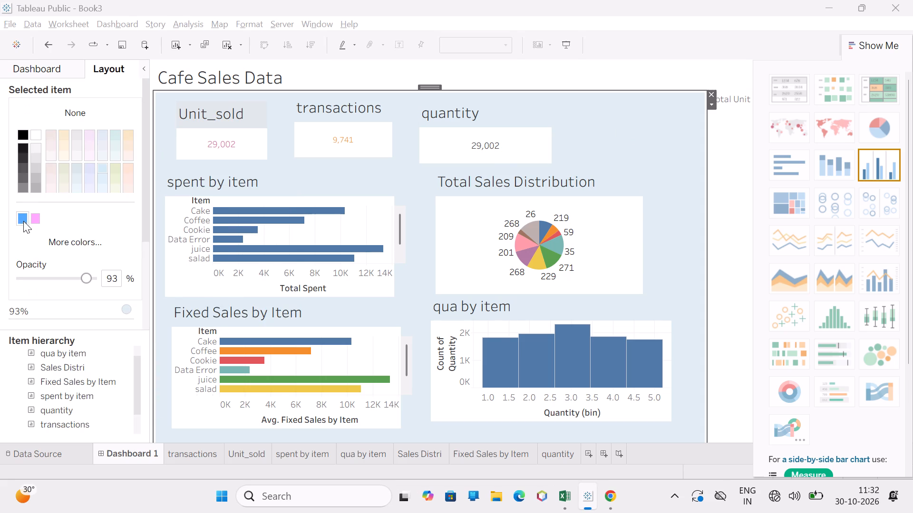
{"action": "left_click", "coordinate": [21, 223]}
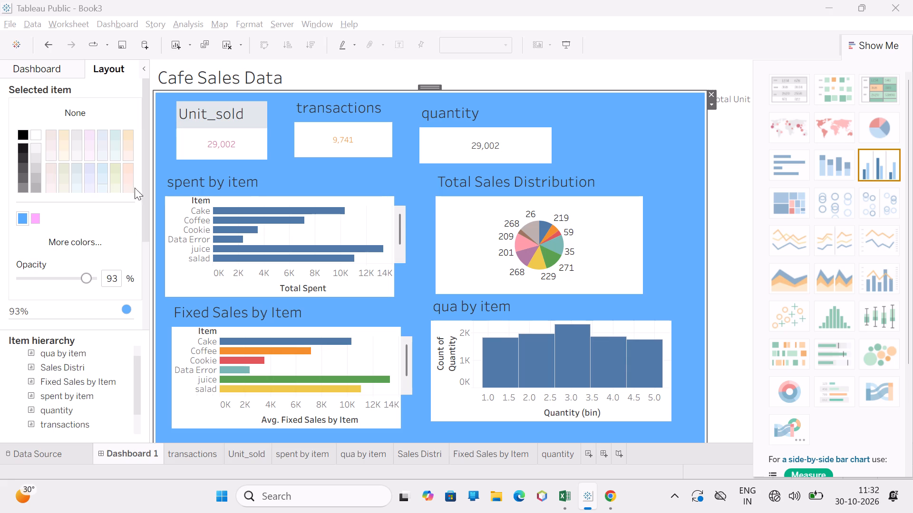
Give the transactions KPI card a pale blue background.
{"action": "left_click", "coordinate": [357, 109]}
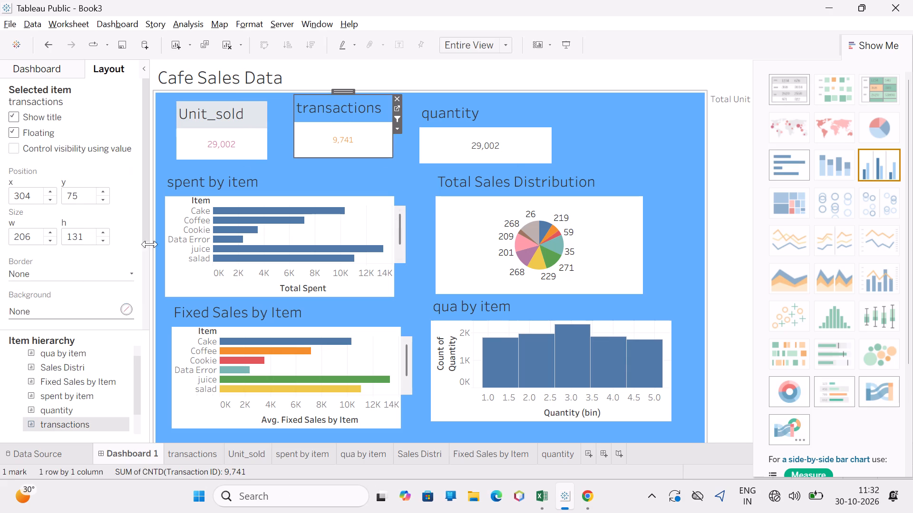
{"action": "left_click", "coordinate": [128, 310]}
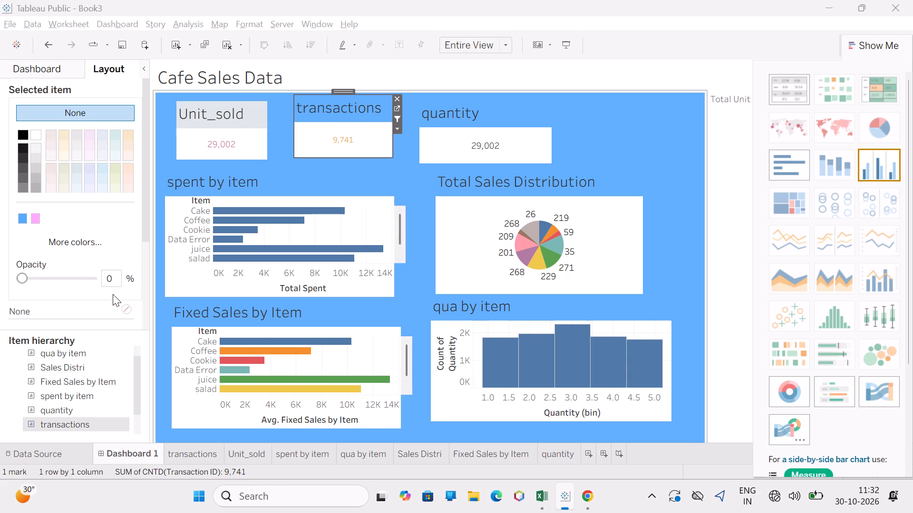
{"action": "left_click", "coordinate": [99, 174]}
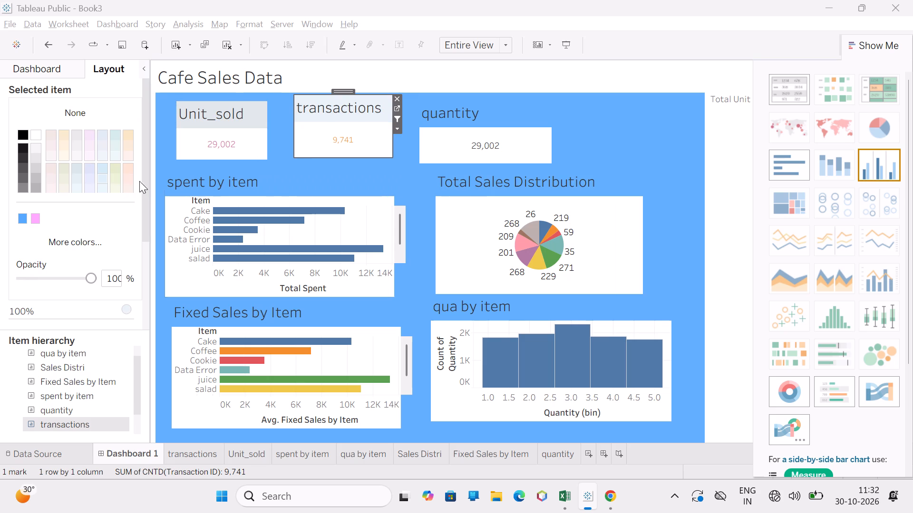
{"action": "left_click", "coordinate": [102, 171]}
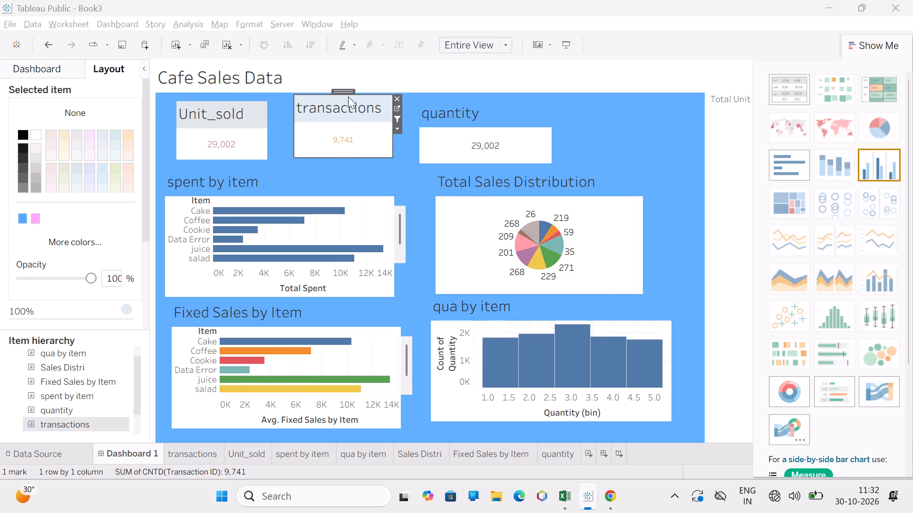
Nudge the transactions KPI card slightly down, level with the Unit_sold and quantity cards.
{"action": "left_click_drag", "start_coordinate": [347, 92], "coordinate": [346, 95]}
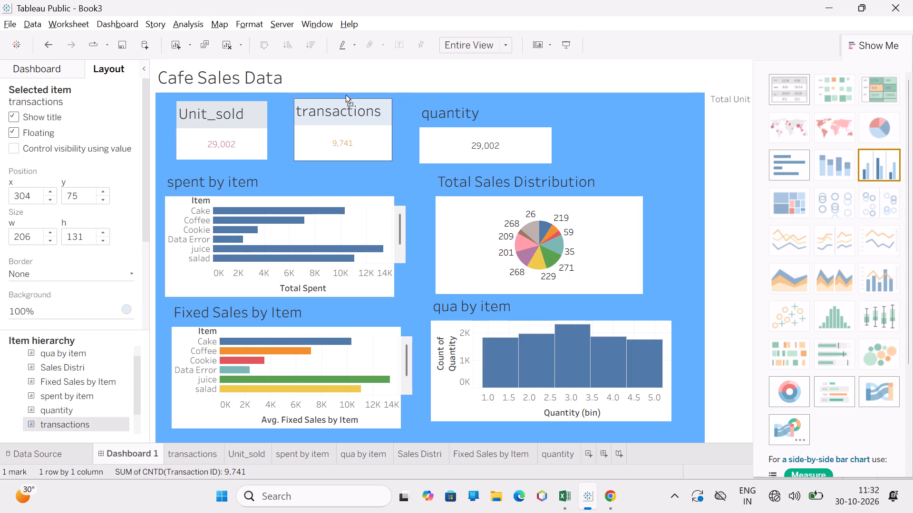
{"action": "left_click_drag", "start_coordinate": [346, 95], "coordinate": [345, 97]}
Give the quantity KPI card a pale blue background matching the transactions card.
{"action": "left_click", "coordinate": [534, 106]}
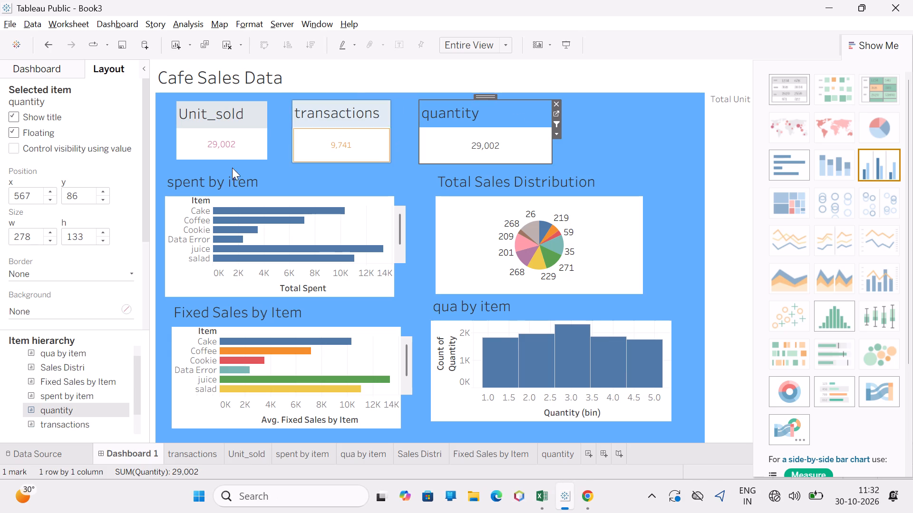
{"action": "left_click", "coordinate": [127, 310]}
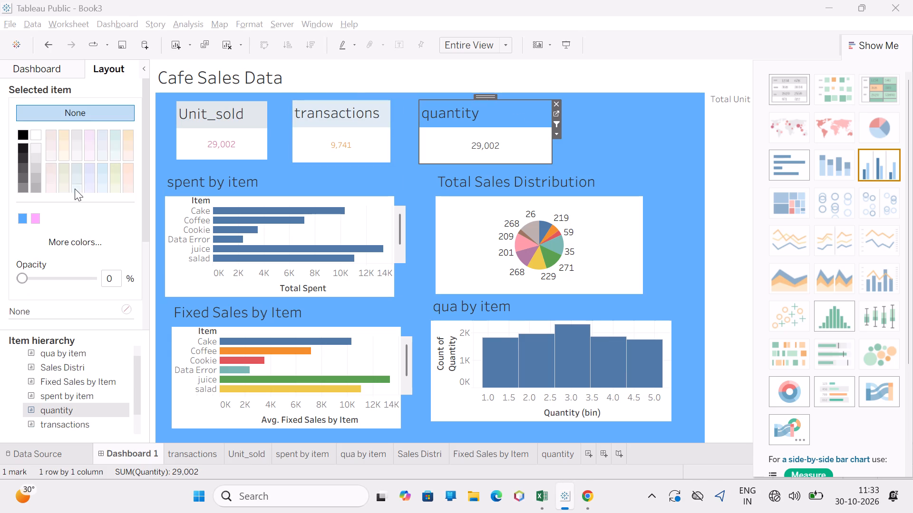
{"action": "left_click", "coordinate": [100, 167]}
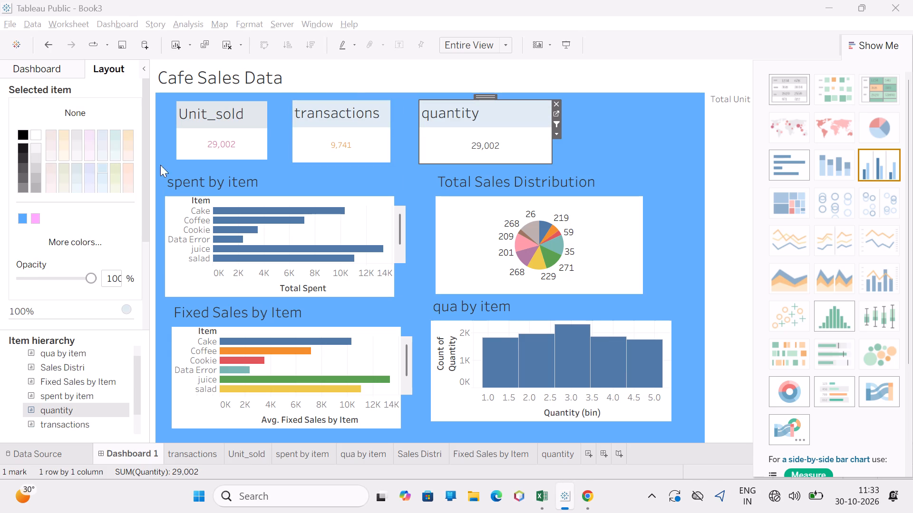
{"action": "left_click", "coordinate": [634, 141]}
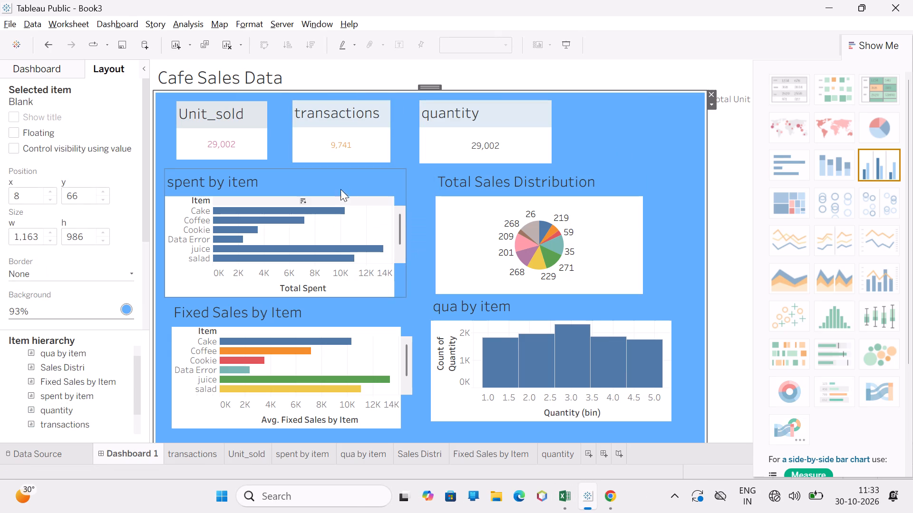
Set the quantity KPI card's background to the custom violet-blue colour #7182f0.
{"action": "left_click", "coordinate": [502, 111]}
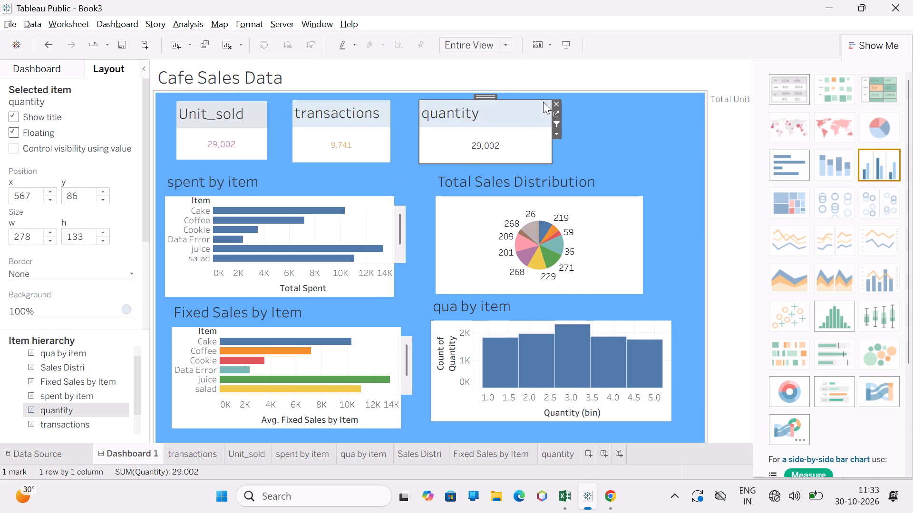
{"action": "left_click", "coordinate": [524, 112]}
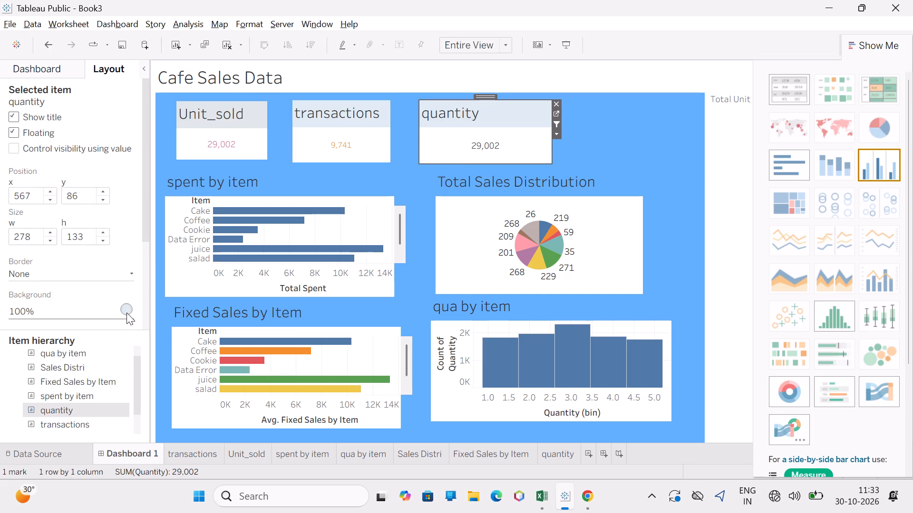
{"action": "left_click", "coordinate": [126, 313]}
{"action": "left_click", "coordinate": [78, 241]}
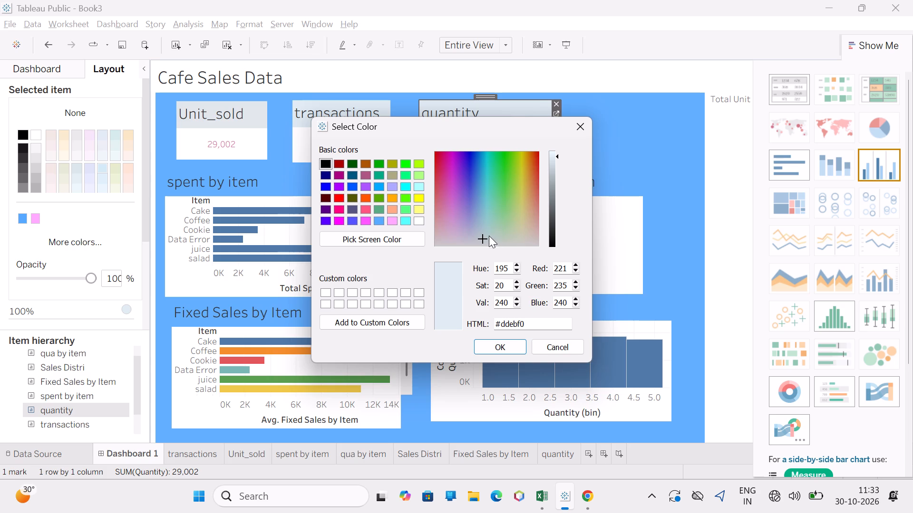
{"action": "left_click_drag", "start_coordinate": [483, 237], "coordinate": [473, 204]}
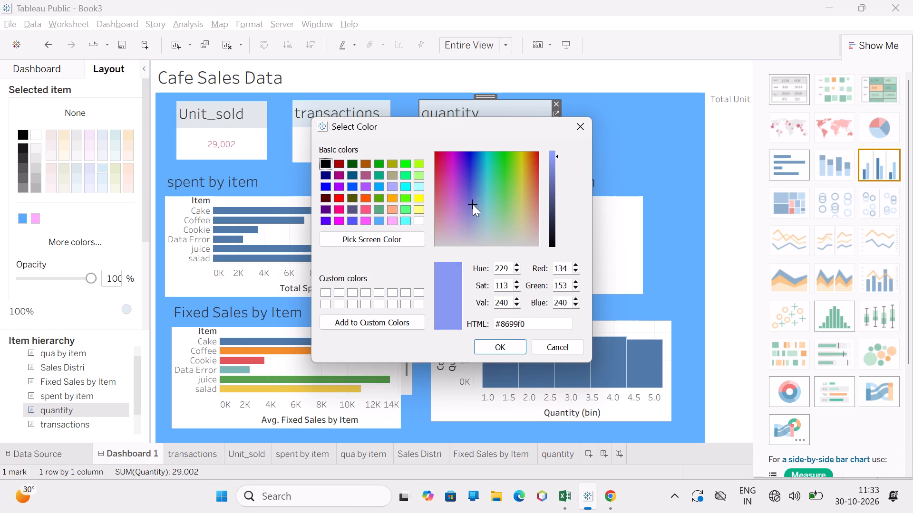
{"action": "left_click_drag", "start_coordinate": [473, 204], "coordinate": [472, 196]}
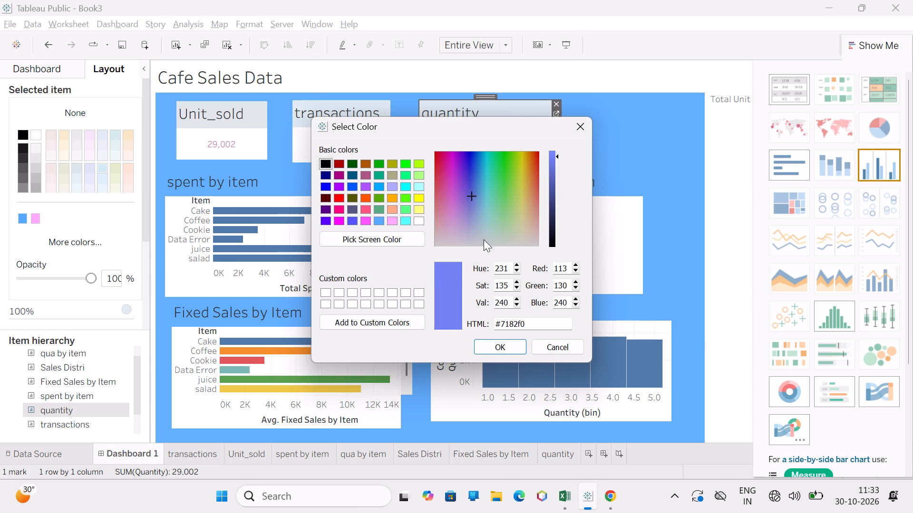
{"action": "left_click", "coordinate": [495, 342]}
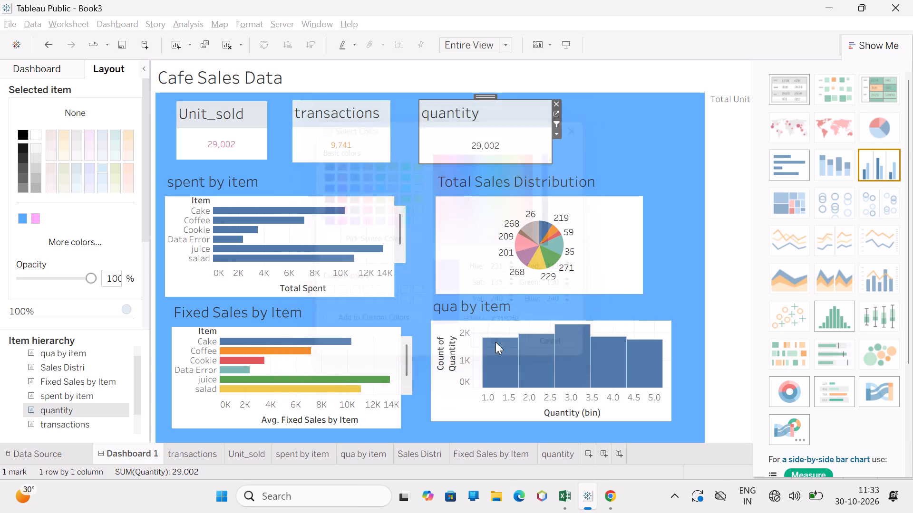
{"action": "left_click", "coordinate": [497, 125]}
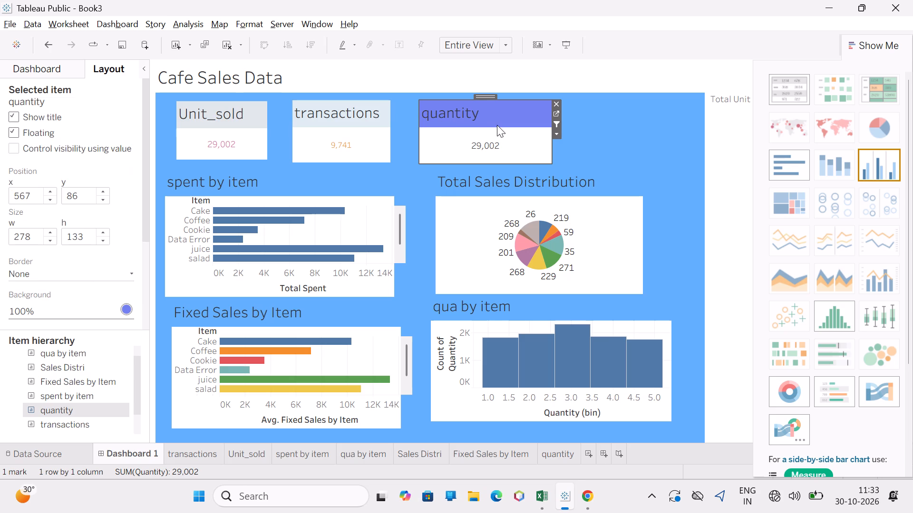
Try pale lavender and blue palette shades for the quantity KPI card's background, ending on a pale blue.
{"action": "left_click", "coordinate": [130, 307]}
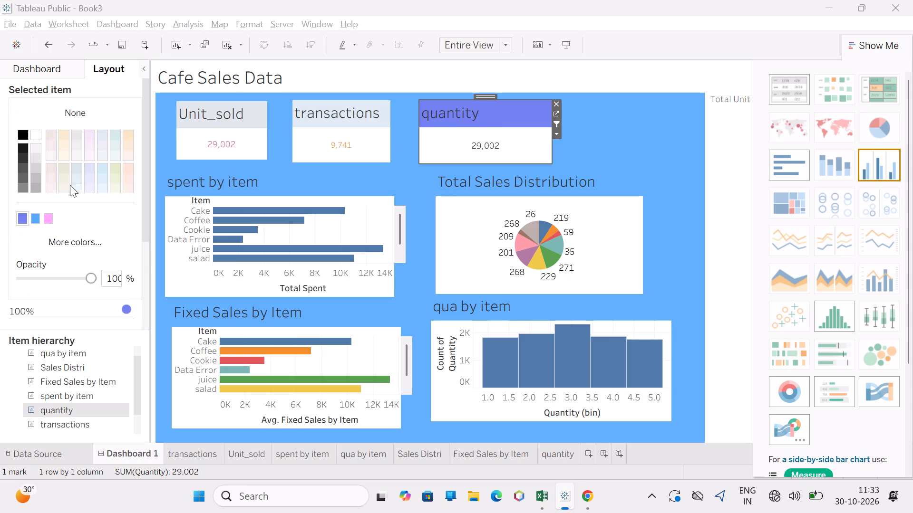
{"action": "left_click", "coordinate": [90, 167]}
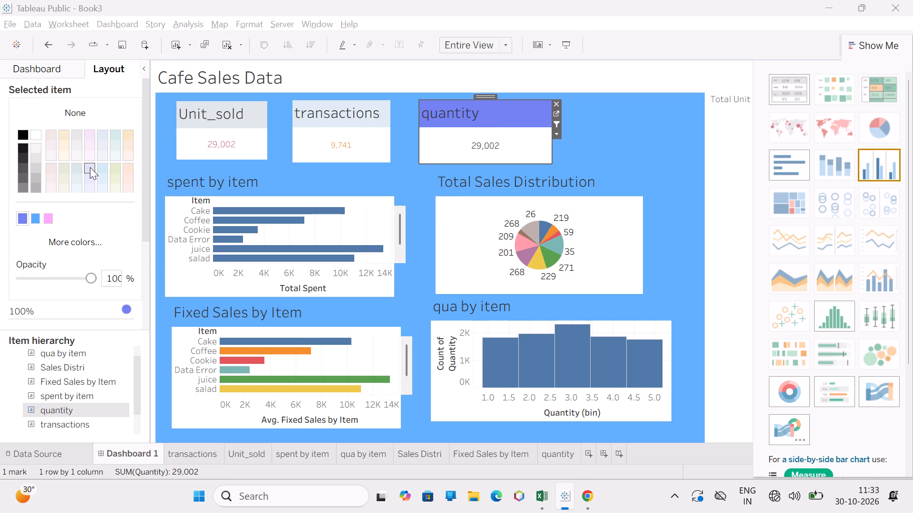
{"action": "left_click", "coordinate": [109, 171]}
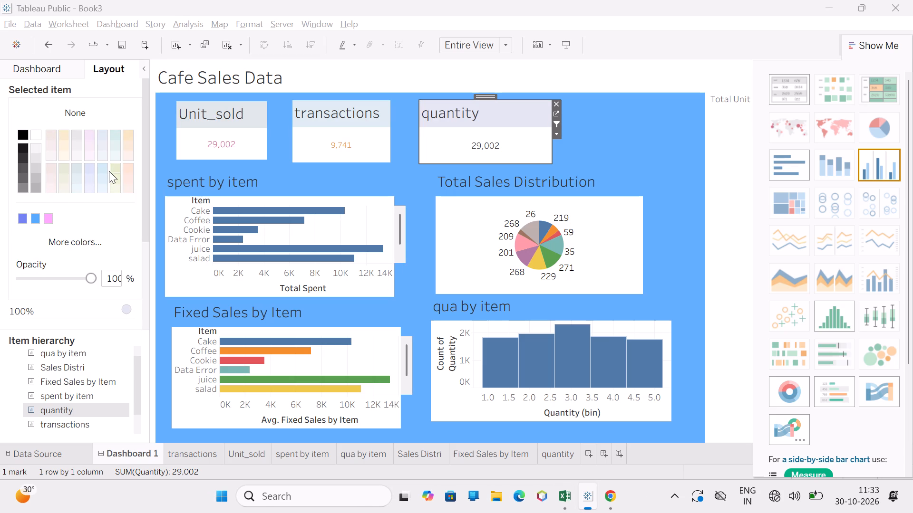
{"action": "left_click", "coordinate": [94, 167]}
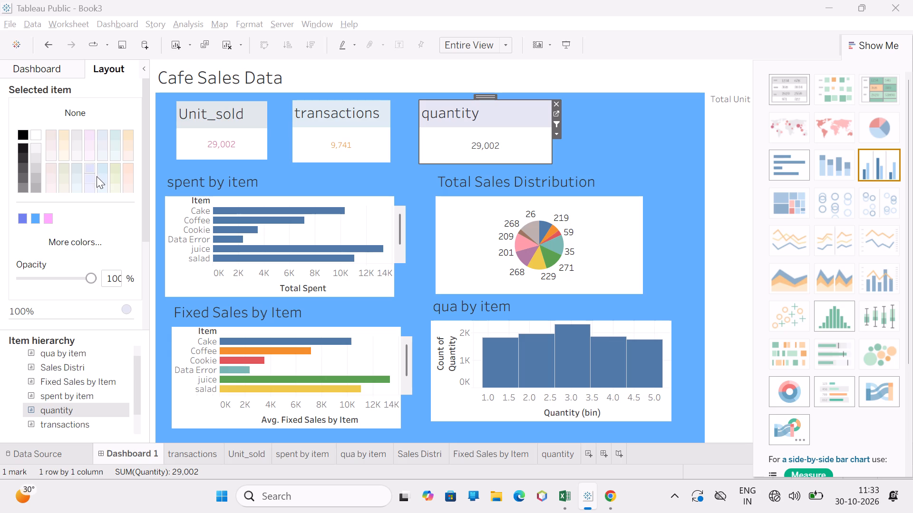
{"action": "left_click", "coordinate": [98, 177]}
{"action": "left_click", "coordinate": [105, 138]}
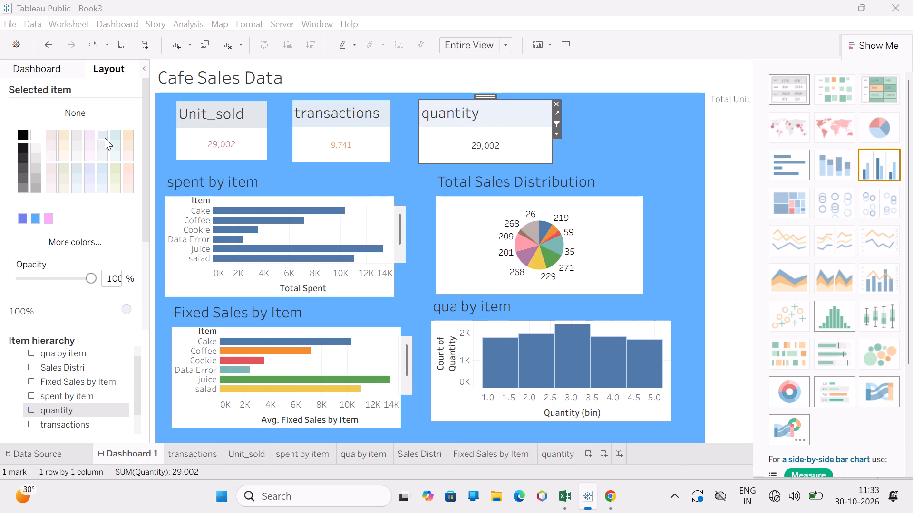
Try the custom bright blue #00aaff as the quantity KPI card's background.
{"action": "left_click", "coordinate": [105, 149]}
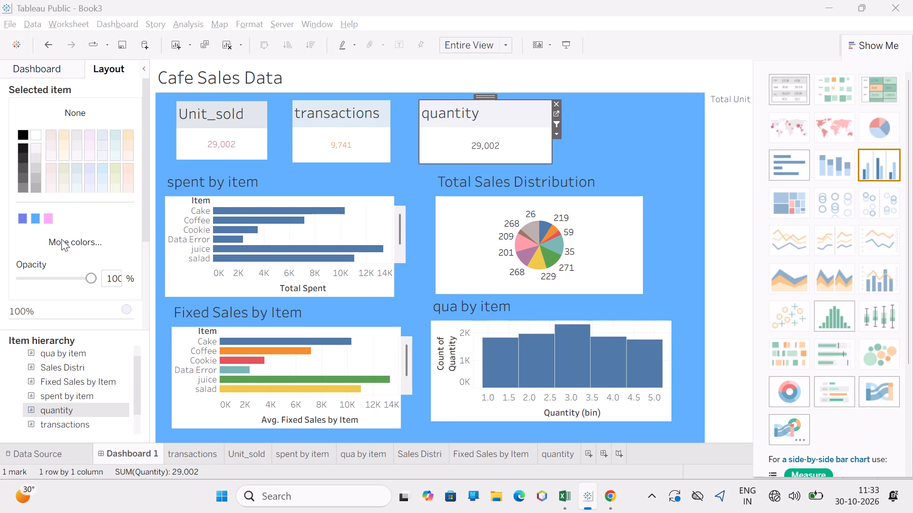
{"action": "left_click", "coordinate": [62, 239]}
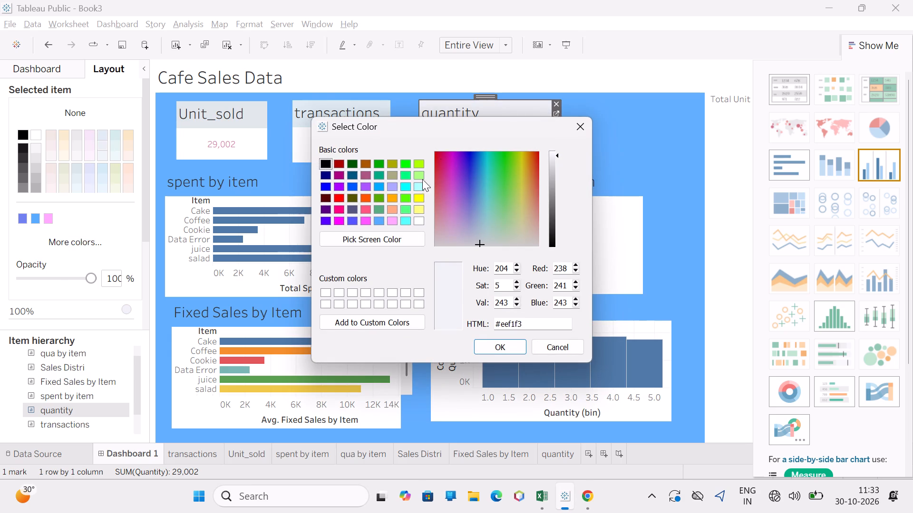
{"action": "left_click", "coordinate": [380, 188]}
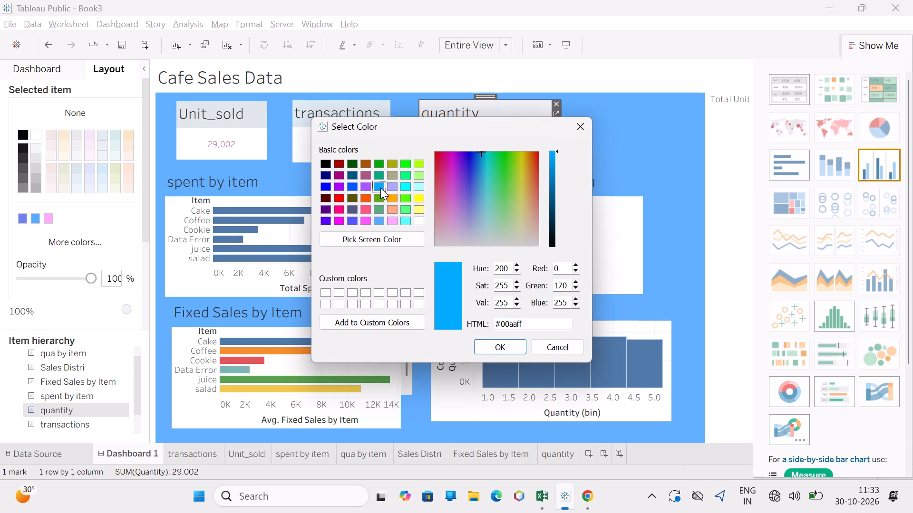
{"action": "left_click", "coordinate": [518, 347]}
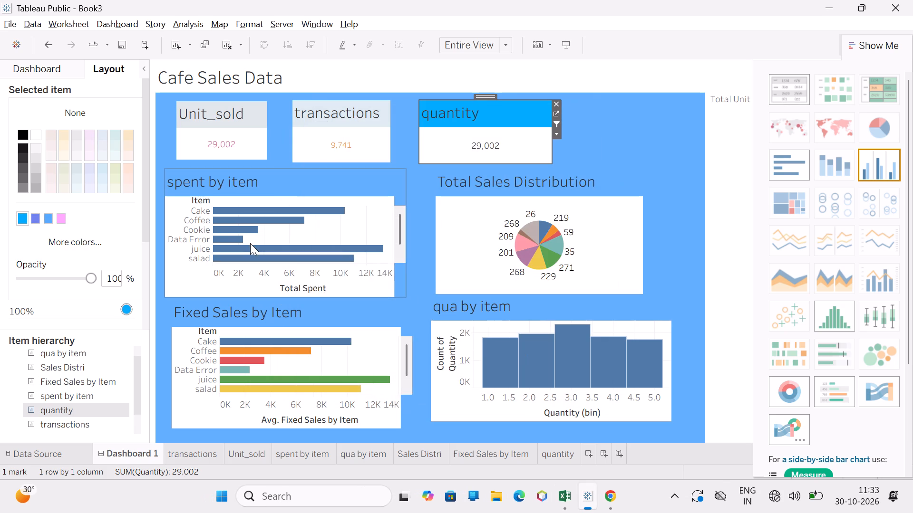
Reduce the quantity KPI card's background opacity to 56%.
{"action": "left_click_drag", "start_coordinate": [90, 280], "coordinate": [50, 283]}
{"action": "left_click", "coordinate": [60, 283]}
{"action": "double_click", "coordinate": [60, 283]}
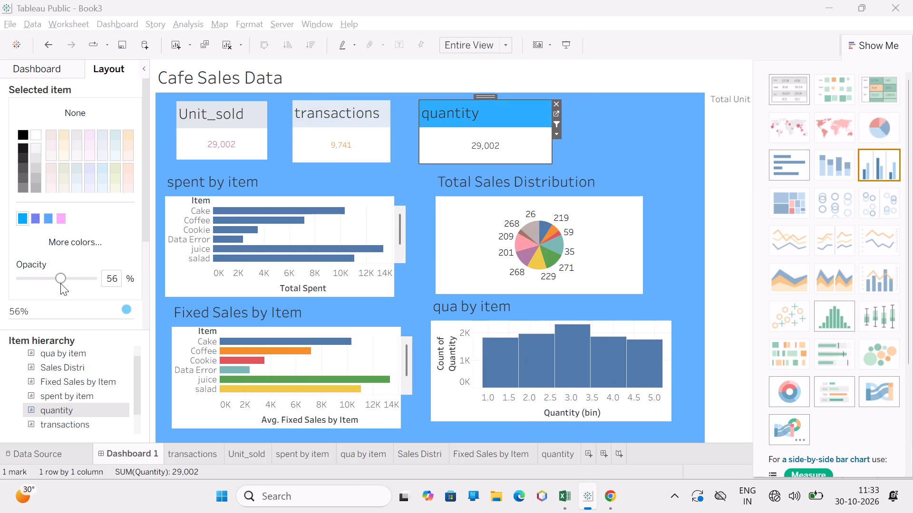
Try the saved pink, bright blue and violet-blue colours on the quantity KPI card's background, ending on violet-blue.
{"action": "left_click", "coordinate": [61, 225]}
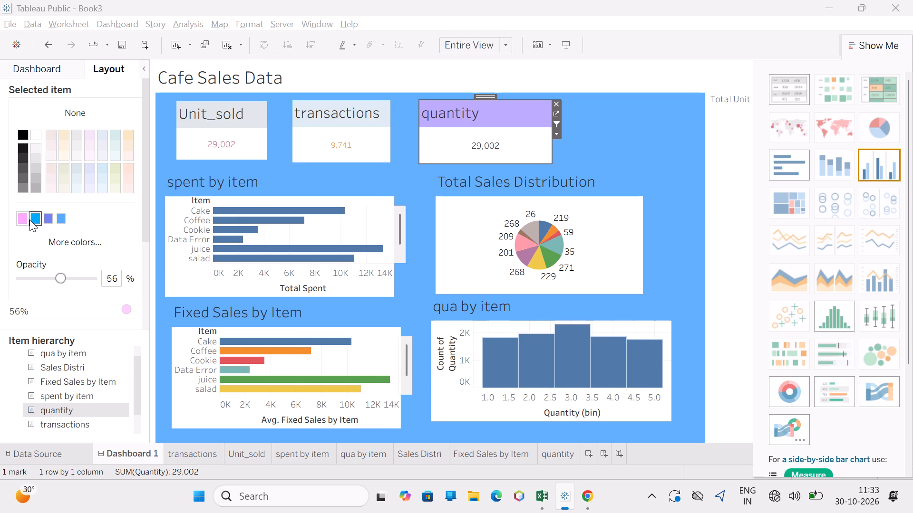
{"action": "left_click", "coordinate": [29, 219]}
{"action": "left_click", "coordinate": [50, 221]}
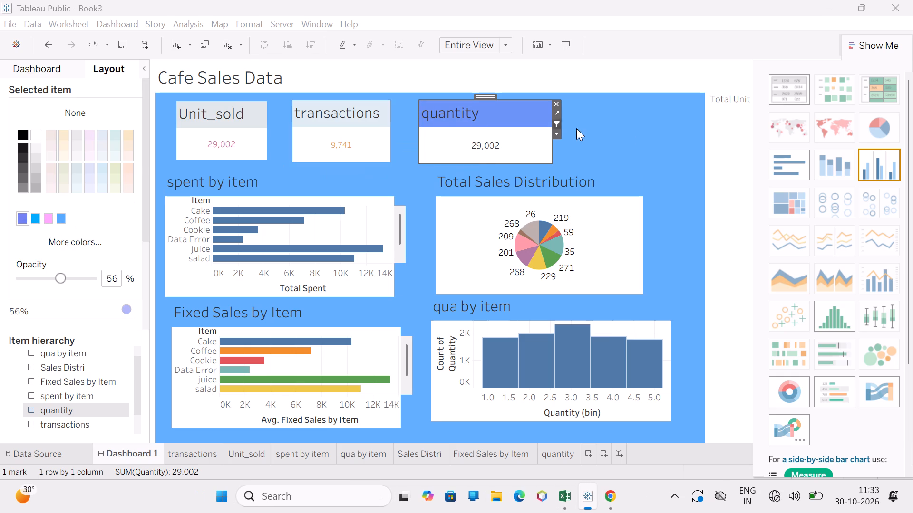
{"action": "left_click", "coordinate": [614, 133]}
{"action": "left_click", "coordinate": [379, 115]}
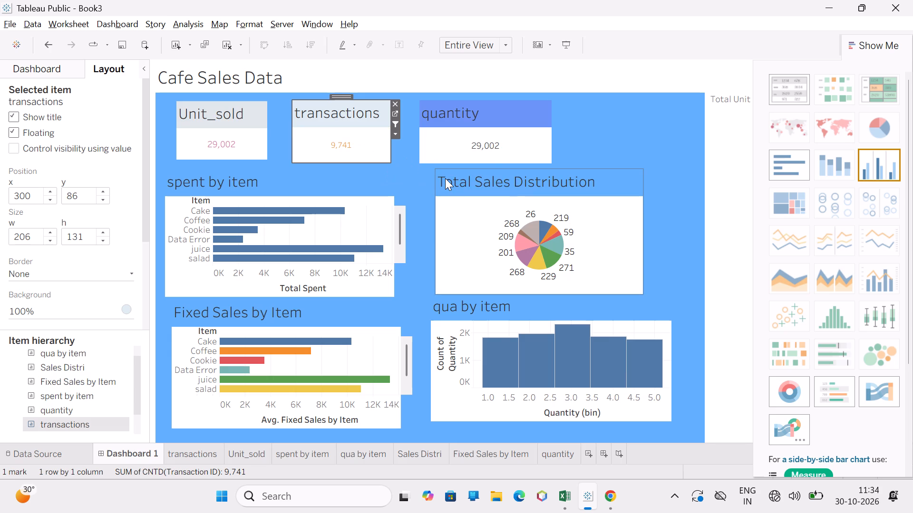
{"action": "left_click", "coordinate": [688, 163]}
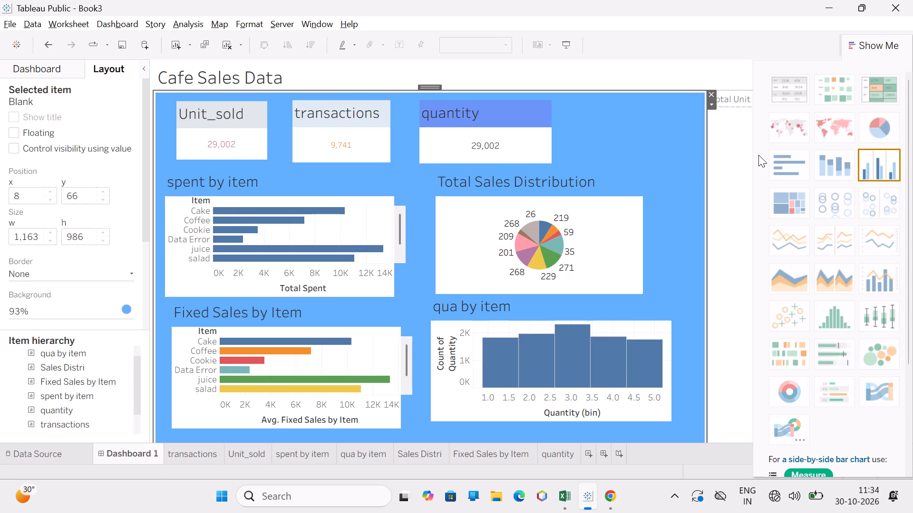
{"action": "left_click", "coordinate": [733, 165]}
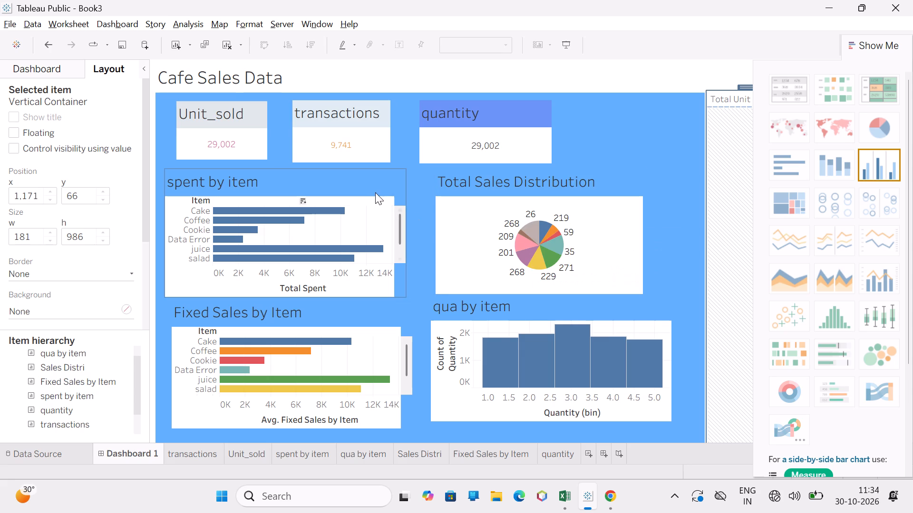
Nudge the qua by item chart slightly down to x 592, y 511, away from the Total Sales Distribution chart.
{"action": "left_click", "coordinate": [528, 373]}
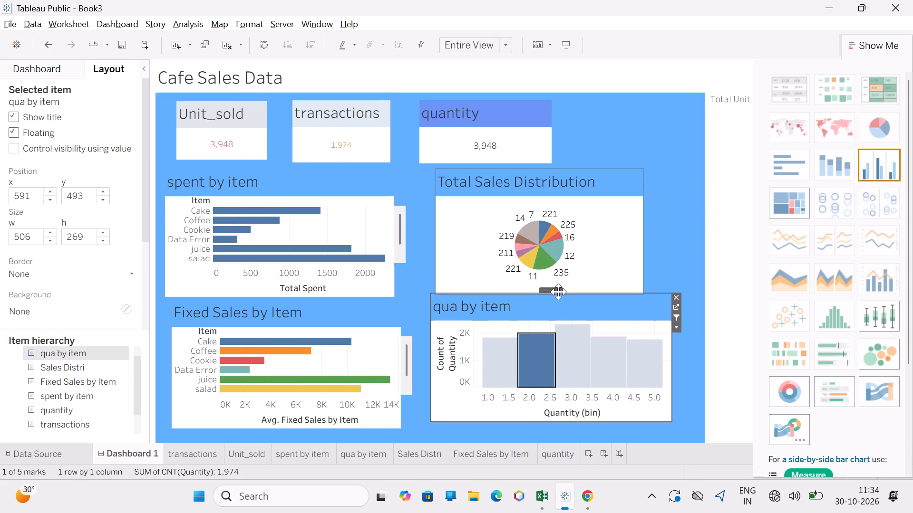
{"action": "left_click_drag", "start_coordinate": [558, 292], "coordinate": [559, 300]}
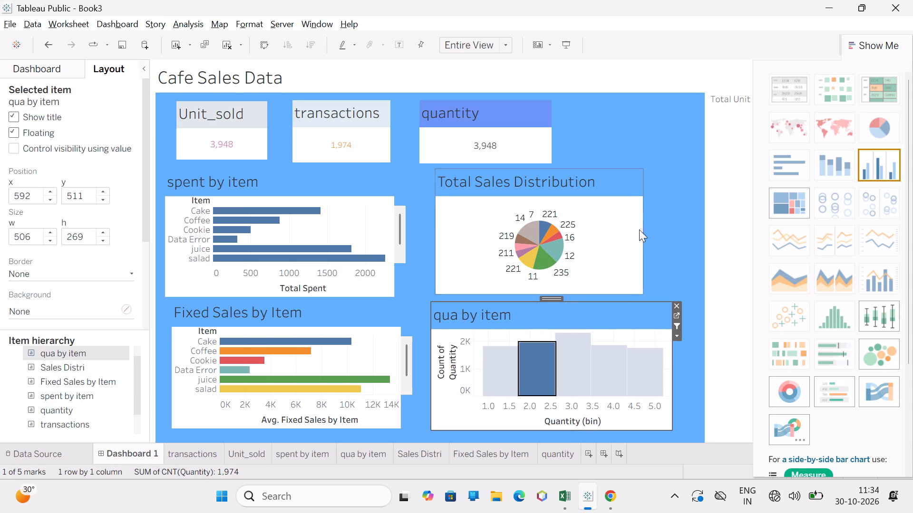
{"action": "left_click", "coordinate": [689, 187]}
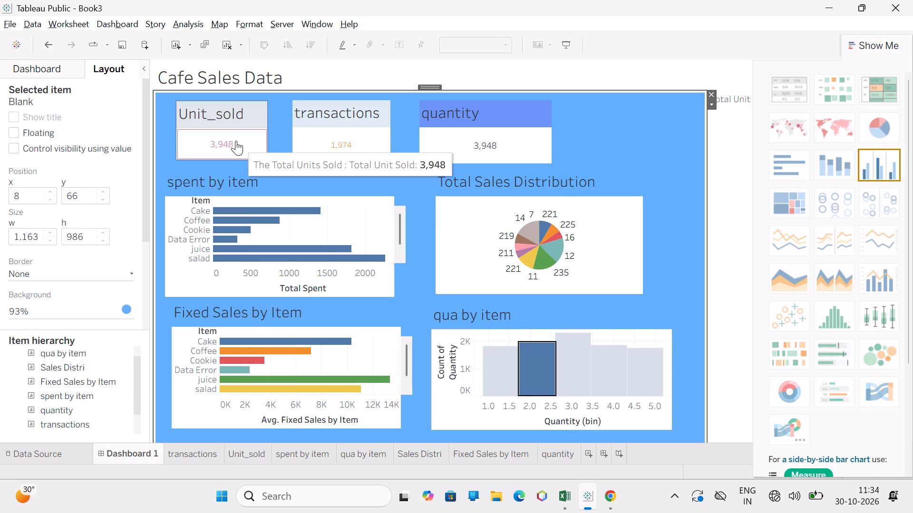
Change the quantity KPI card's background to a pale blue palette shade.
{"action": "left_click", "coordinate": [480, 110]}
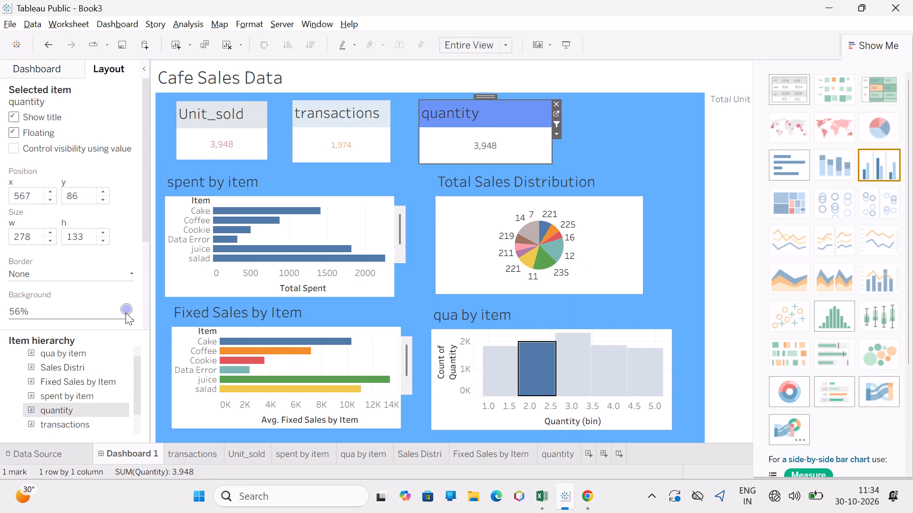
{"action": "left_click", "coordinate": [126, 313]}
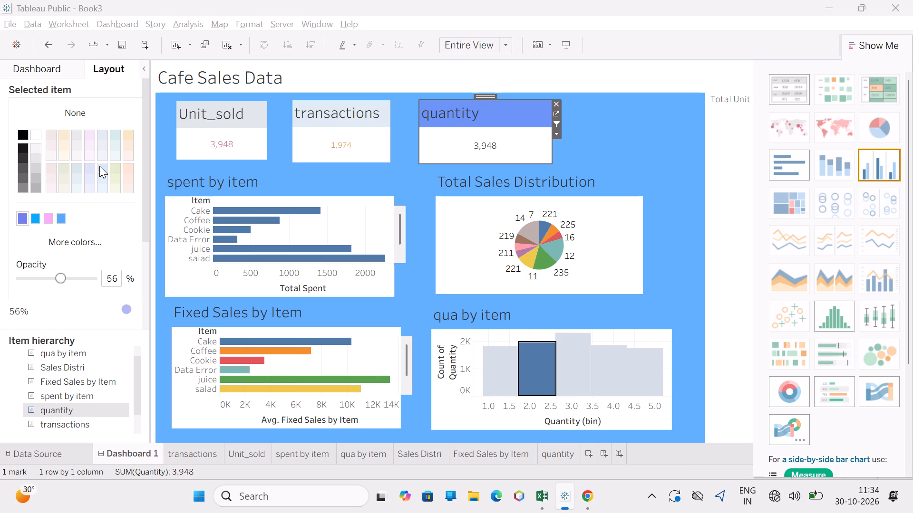
{"action": "left_click", "coordinate": [99, 166]}
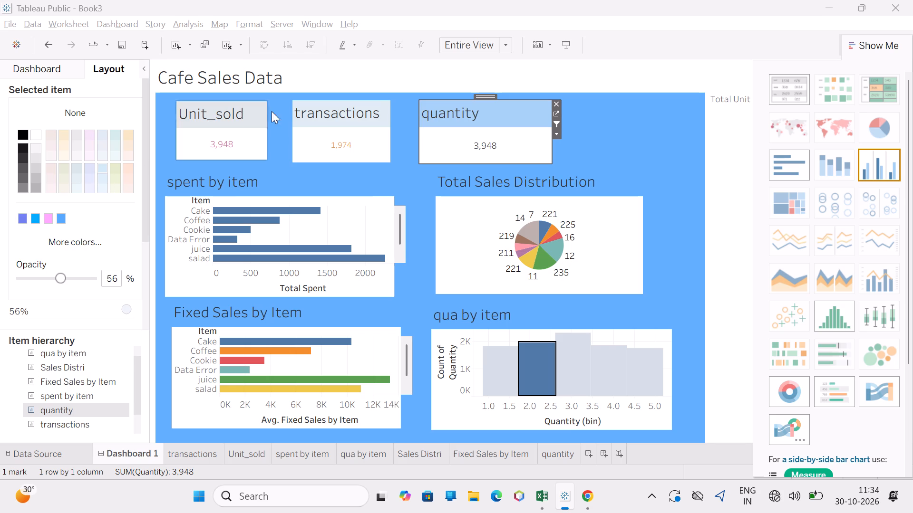
Try saved blues and pale palette shades for the transactions KPI card's background, ending on a pale lavender-blue.
{"action": "left_click", "coordinate": [339, 119]}
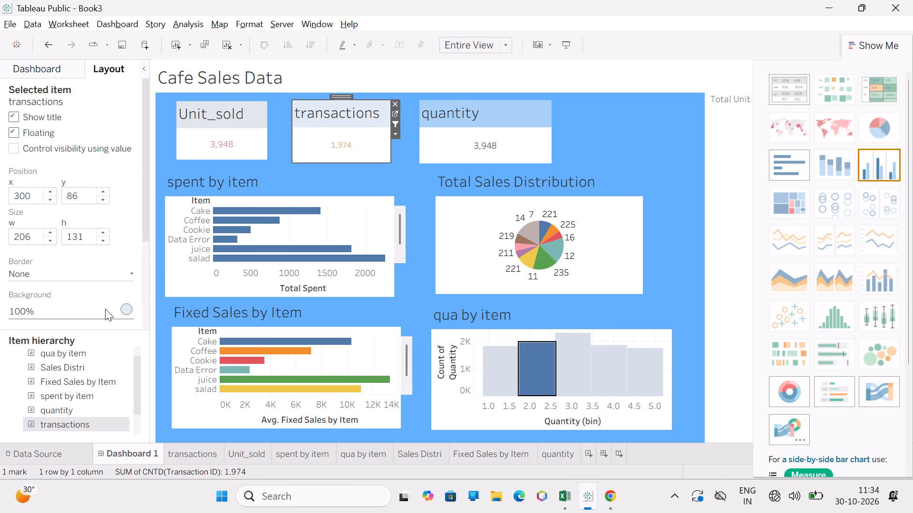
{"action": "left_click", "coordinate": [123, 308]}
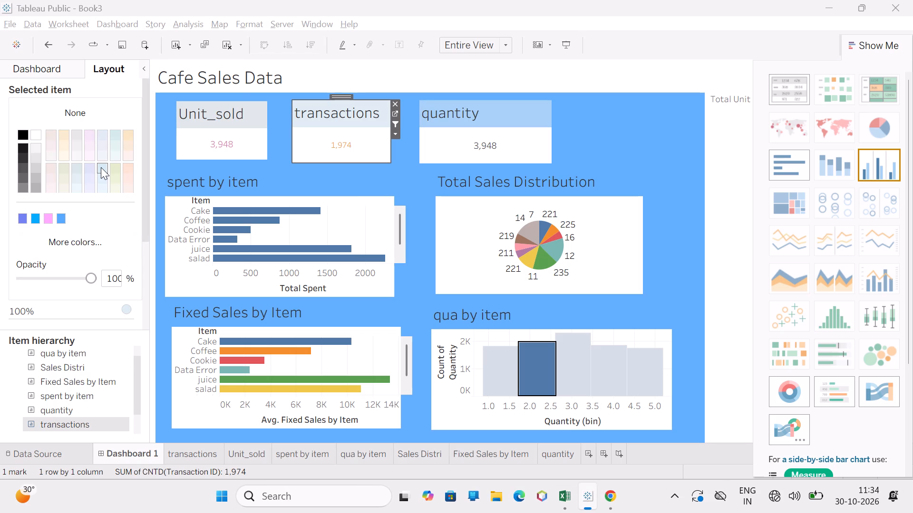
{"action": "left_click", "coordinate": [101, 167]}
{"action": "double_click", "coordinate": [101, 167]}
{"action": "left_click", "coordinate": [36, 217]}
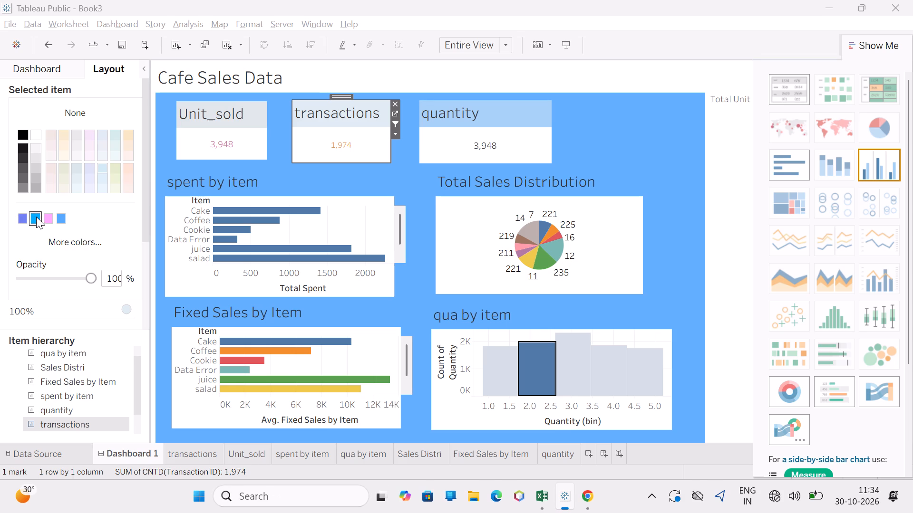
{"action": "left_click", "coordinate": [58, 222]}
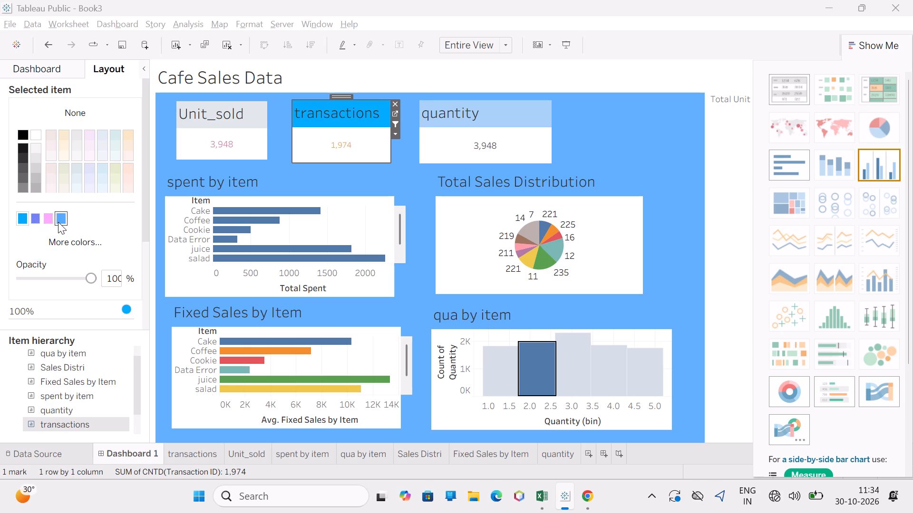
{"action": "left_click", "coordinate": [97, 179]}
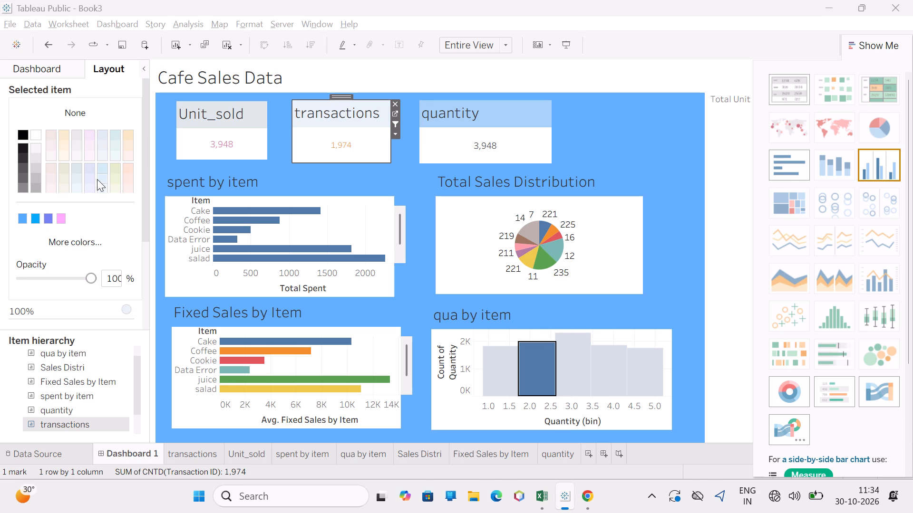
{"action": "left_click", "coordinate": [105, 167]}
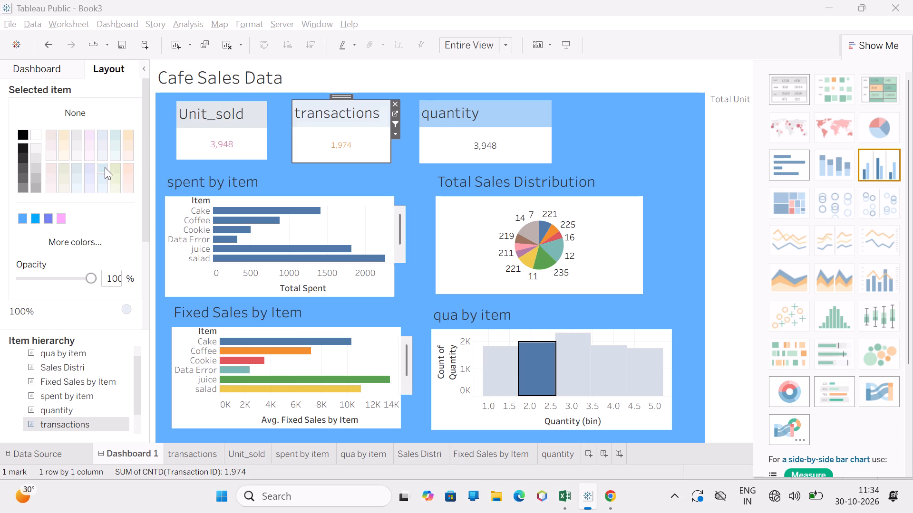
{"action": "left_click", "coordinate": [118, 134]}
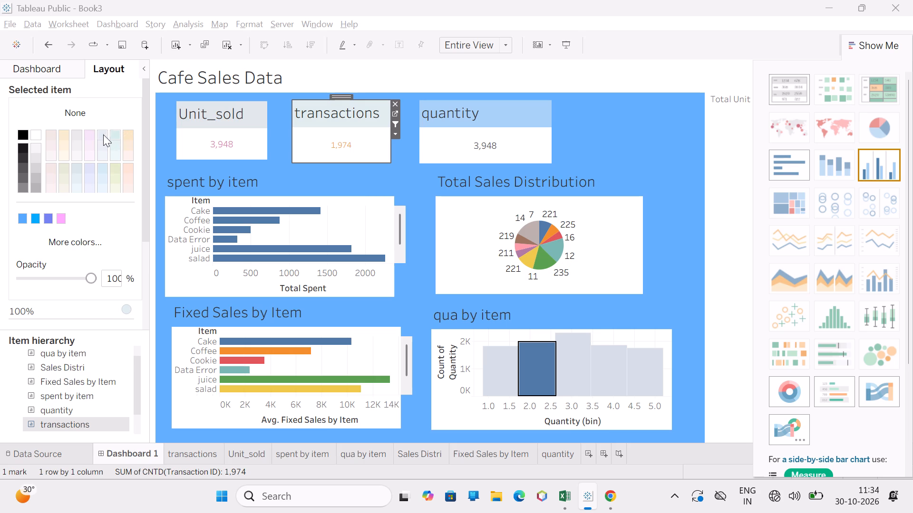
{"action": "left_click", "coordinate": [100, 134]}
{"action": "left_click", "coordinate": [102, 210]}
Reduce the transactions KPI card's background opacity to 59% to match the quantity card.
{"action": "left_click", "coordinate": [69, 280]}
{"action": "left_click", "coordinate": [62, 280]}
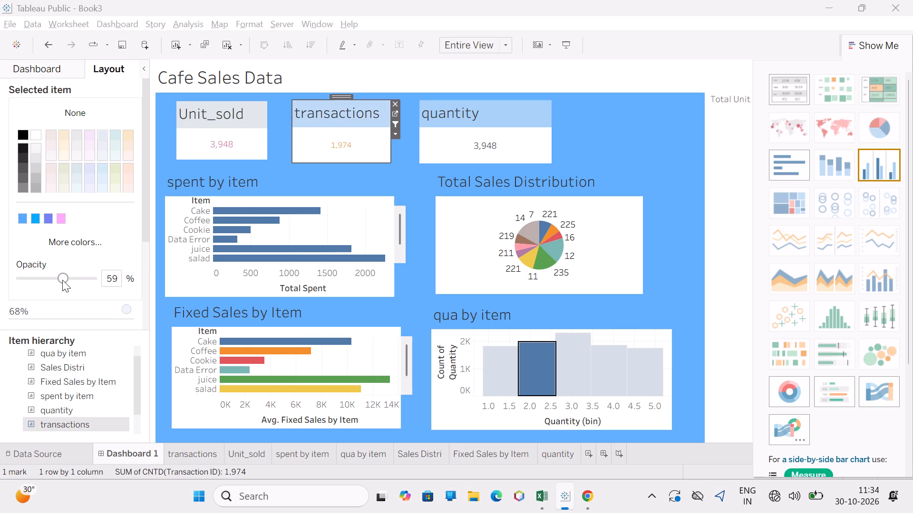
{"action": "left_click", "coordinate": [62, 280]}
Give the Unit_sold KPI card a pale blue background at 66% opacity, matching the other two KPI cards.
{"action": "left_click", "coordinate": [240, 120]}
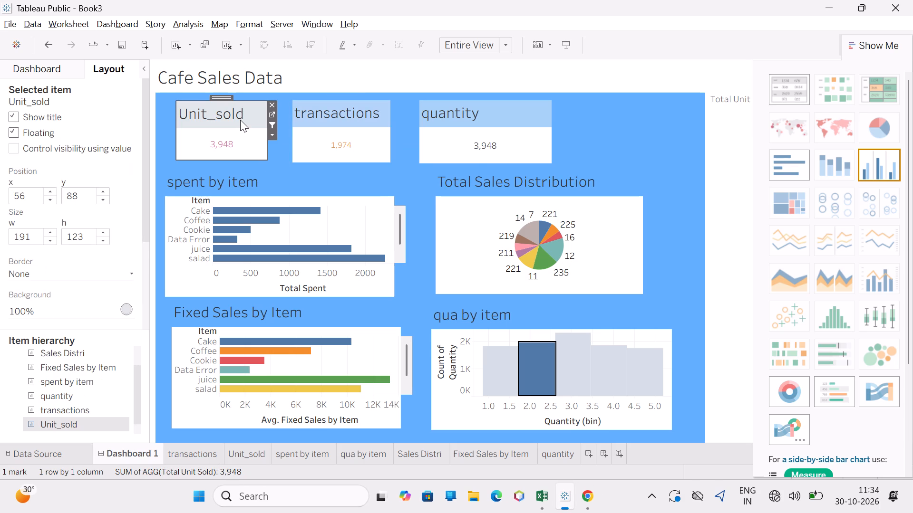
{"action": "left_click", "coordinate": [126, 310]}
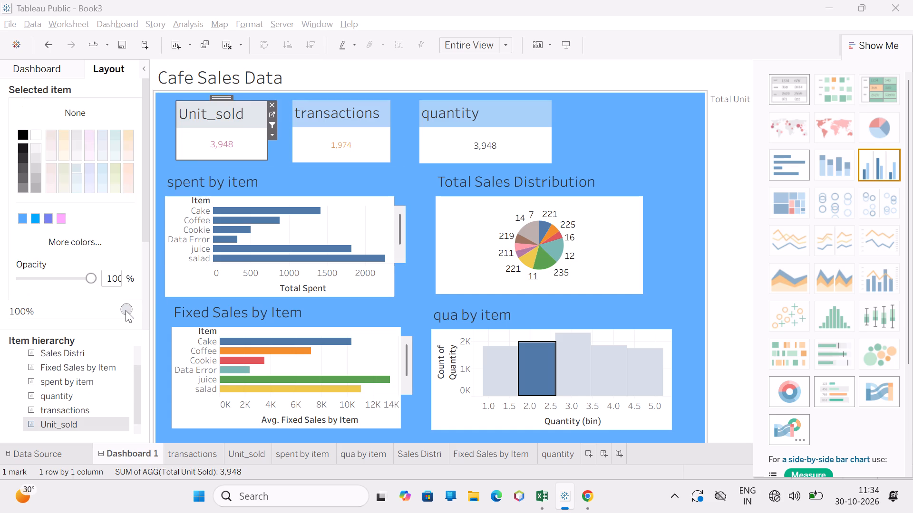
{"action": "left_click", "coordinate": [99, 178]}
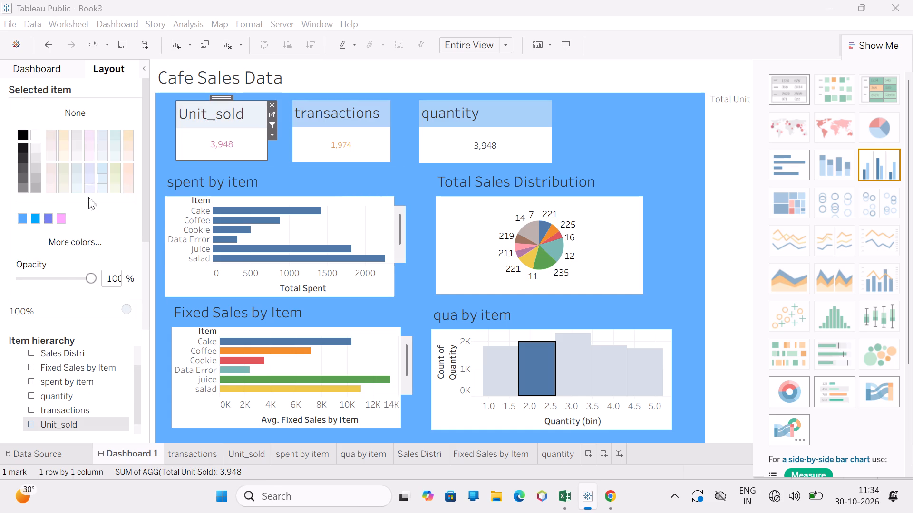
{"action": "left_click", "coordinate": [60, 276]}
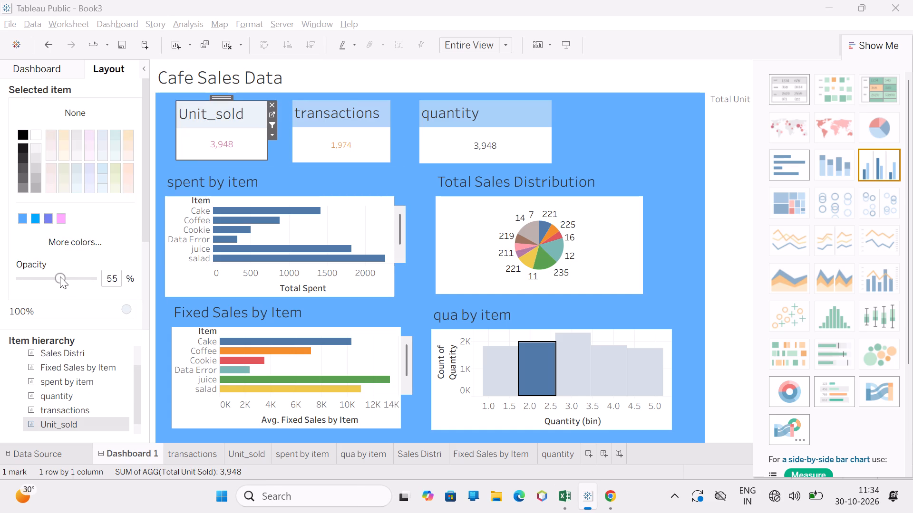
{"action": "left_click", "coordinate": [60, 276]}
{"action": "left_click", "coordinate": [60, 276]}
{"action": "left_click", "coordinate": [67, 277]}
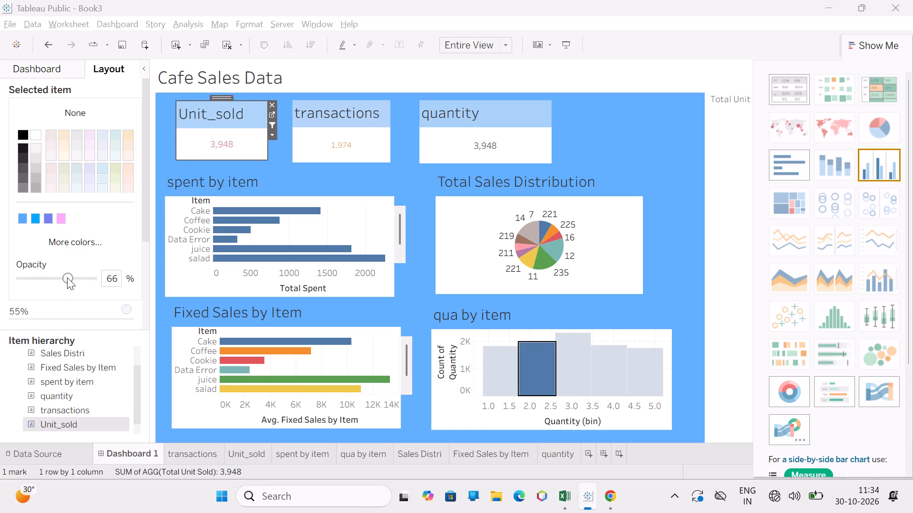
{"action": "left_click", "coordinate": [67, 277]}
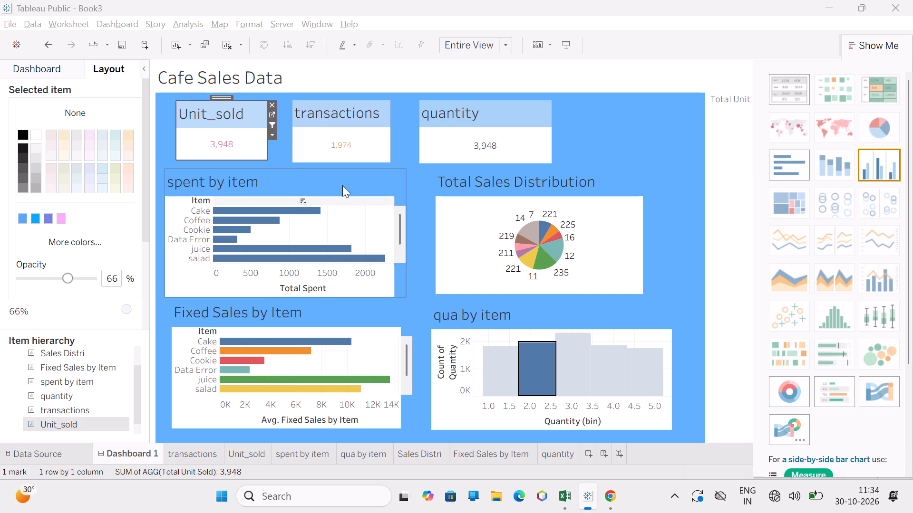
{"action": "left_click", "coordinate": [342, 185]}
{"action": "left_click", "coordinate": [682, 158]}
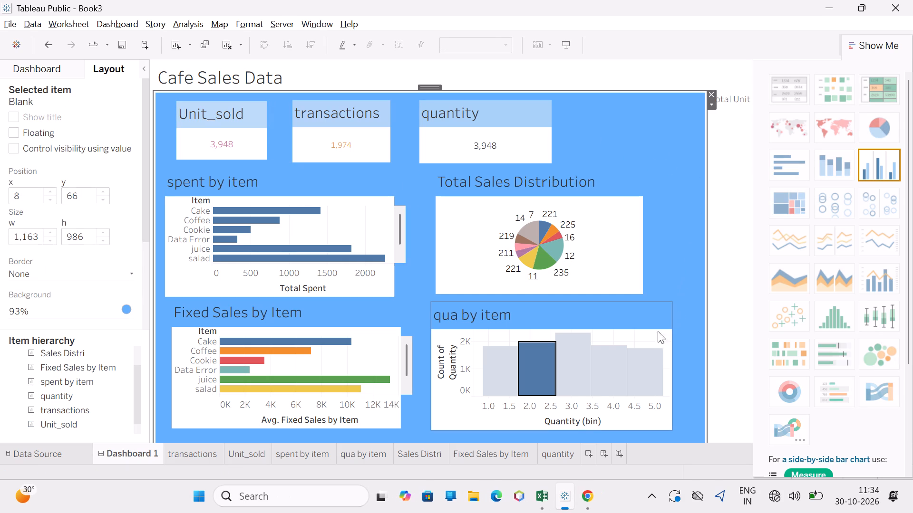
Clear the bar selection in the qua by item chart that filters the dashboard.
{"action": "double_click", "coordinate": [537, 374]}
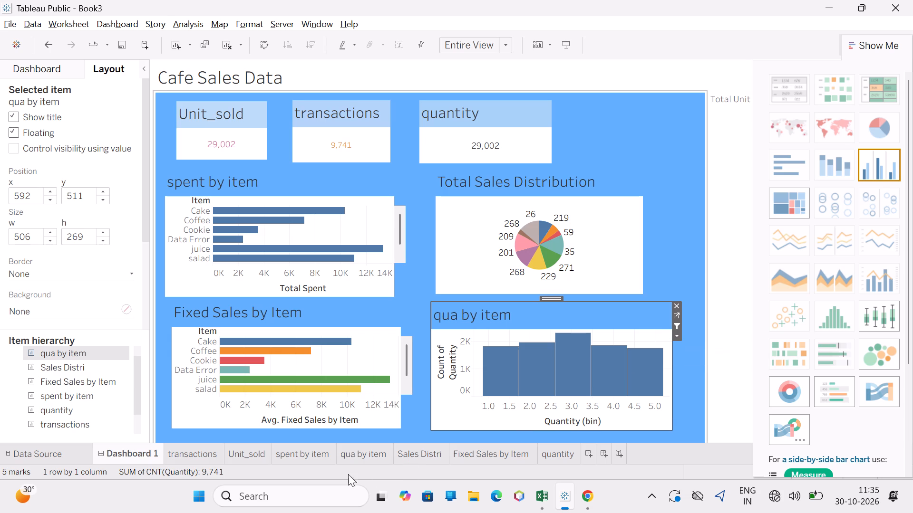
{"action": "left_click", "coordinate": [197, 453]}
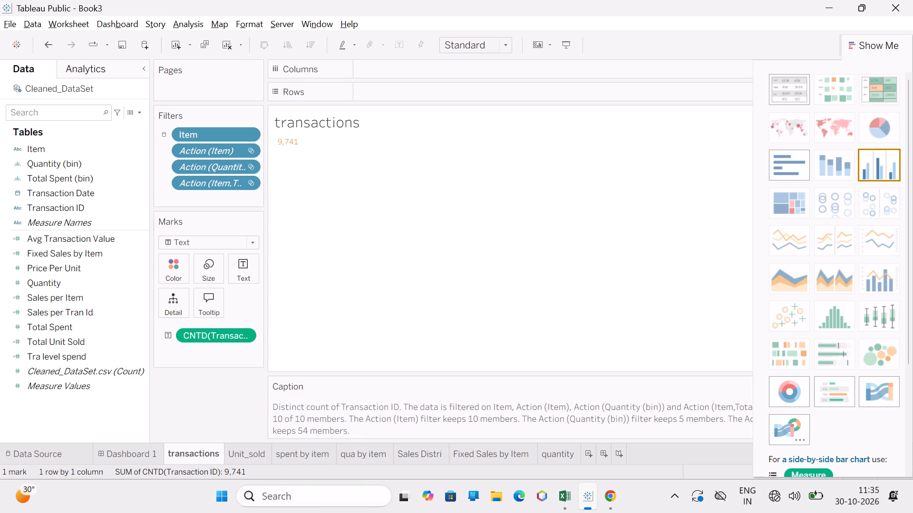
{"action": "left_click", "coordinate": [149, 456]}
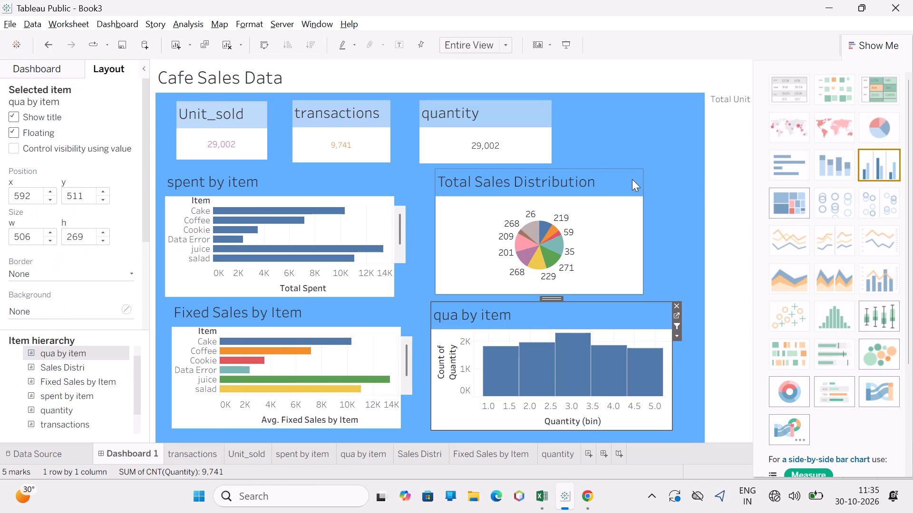
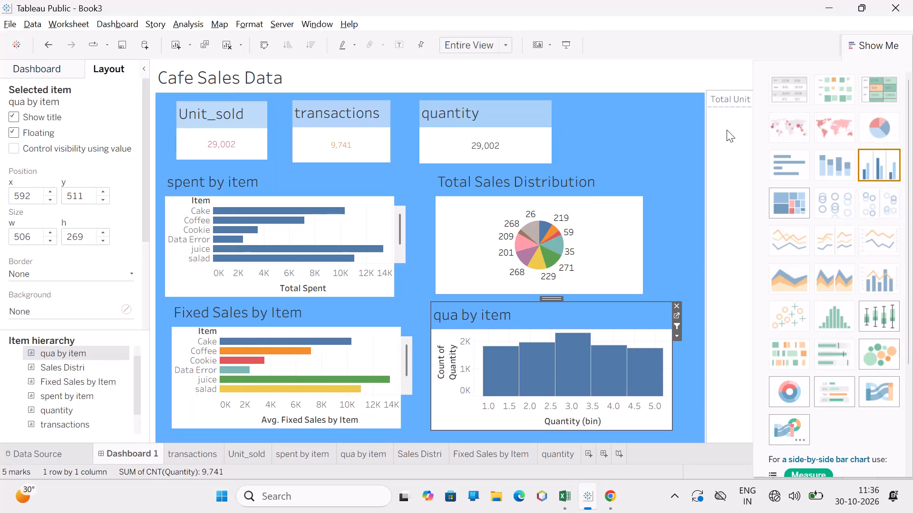
Remove the empty Total Unit Spent layout container from Dashboard 1, including the item inside it.
{"action": "left_click", "coordinate": [727, 130]}
{"action": "left_click", "coordinate": [696, 66]}
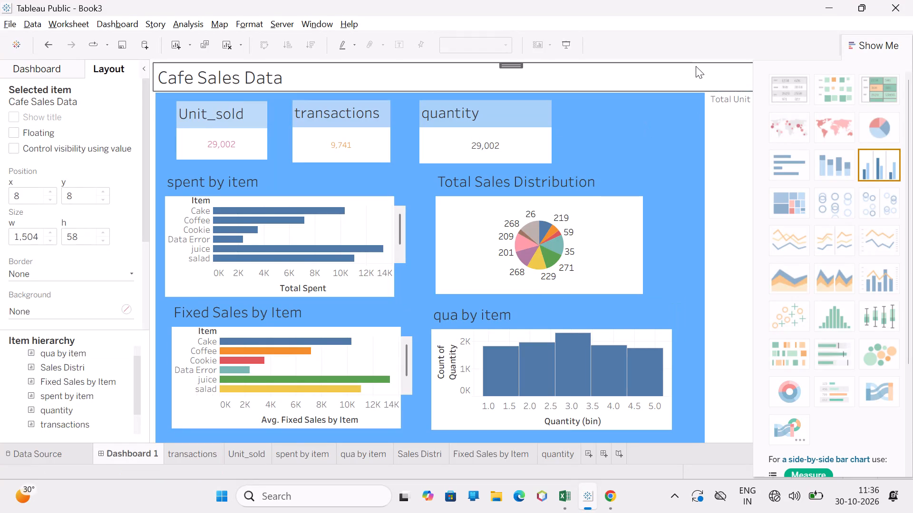
{"action": "left_click", "coordinate": [686, 47]}
{"action": "left_click", "coordinate": [738, 143]}
{"action": "left_click", "coordinate": [876, 46]}
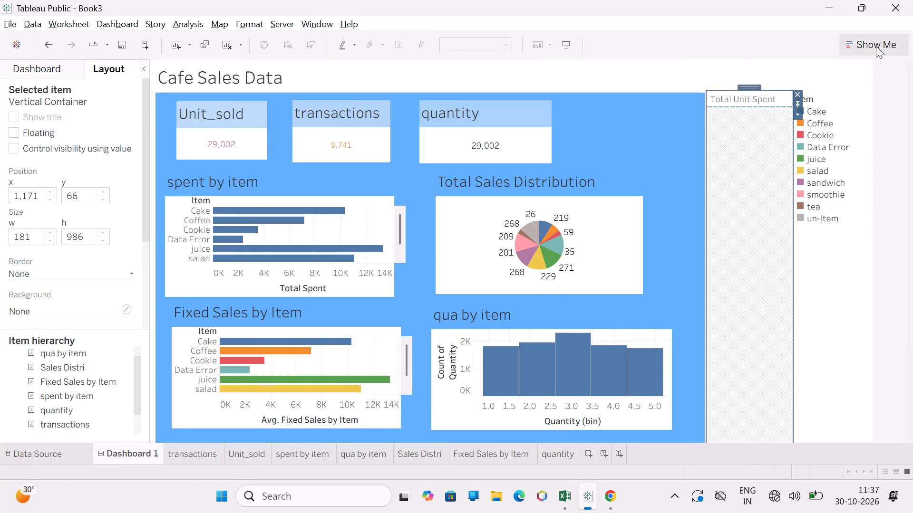
{"action": "double_click", "coordinate": [745, 180]}
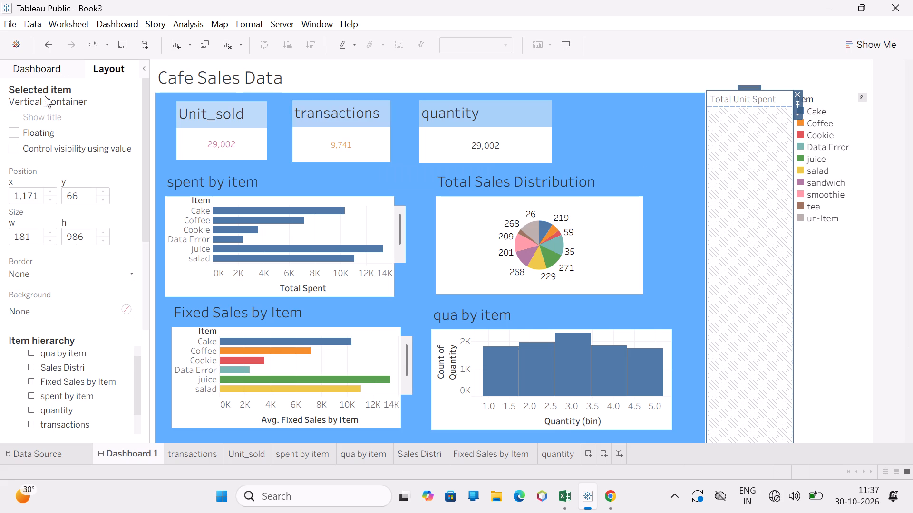
{"action": "left_click", "coordinate": [22, 132]}
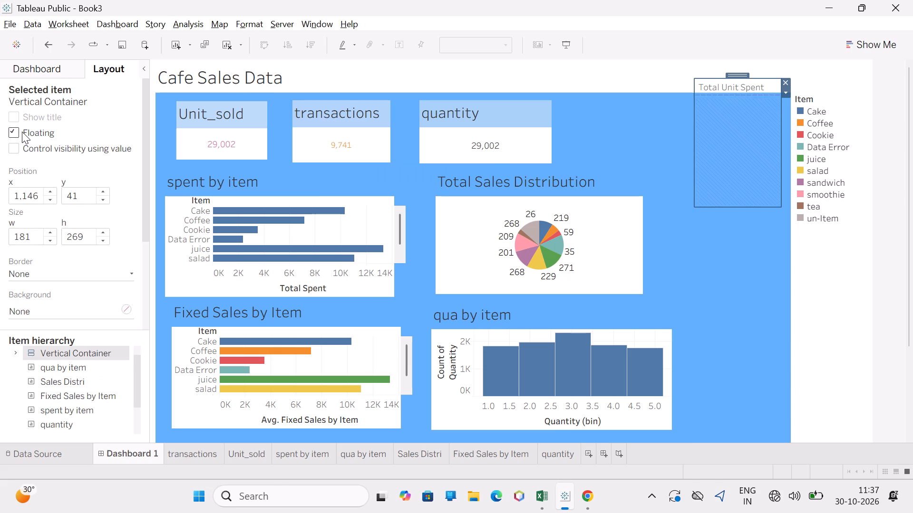
{"action": "left_click", "coordinate": [786, 80]}
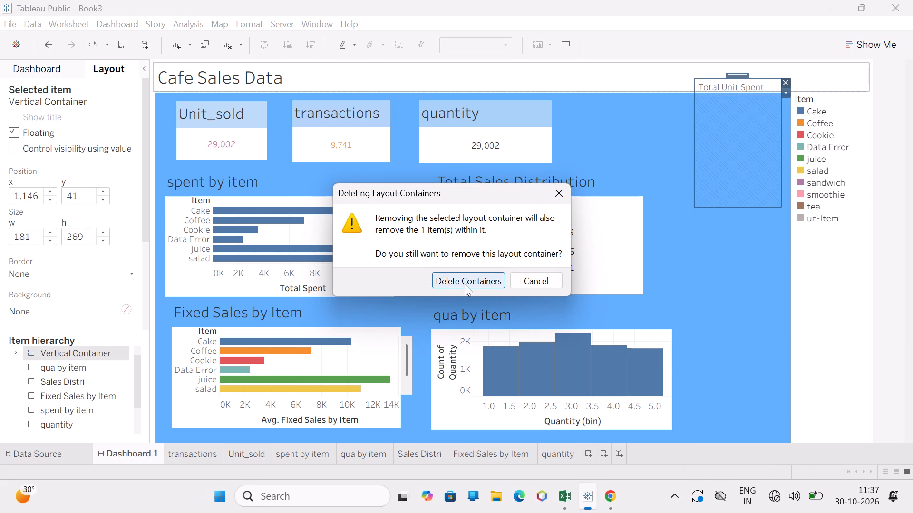
{"action": "left_click", "coordinate": [465, 284]}
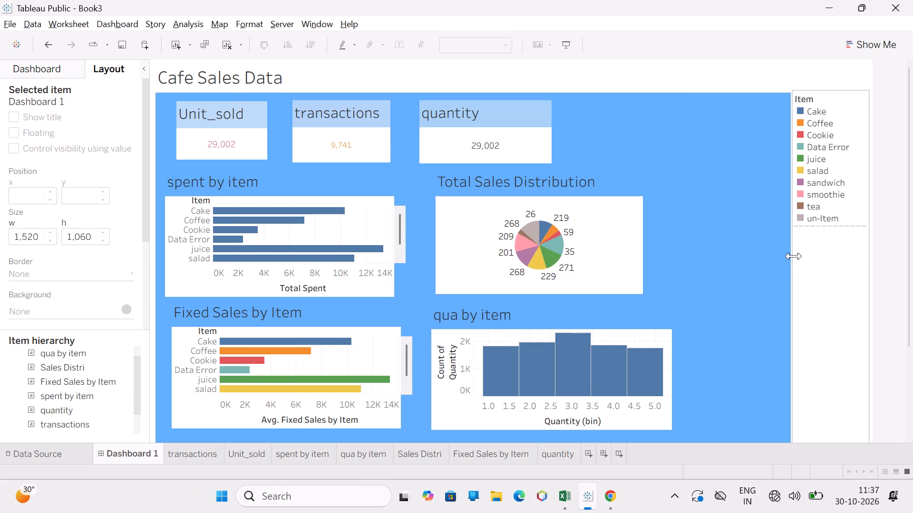
Widen the Item legend column so that the blue blank area beside it is 1,132 wide.
{"action": "left_click_drag", "start_coordinate": [794, 256], "coordinate": [694, 266]}
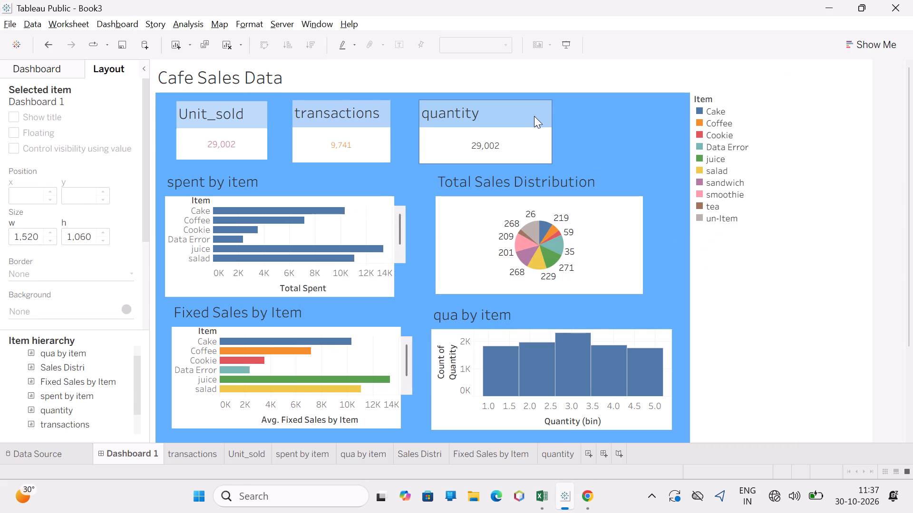
{"action": "left_click", "coordinate": [636, 152]}
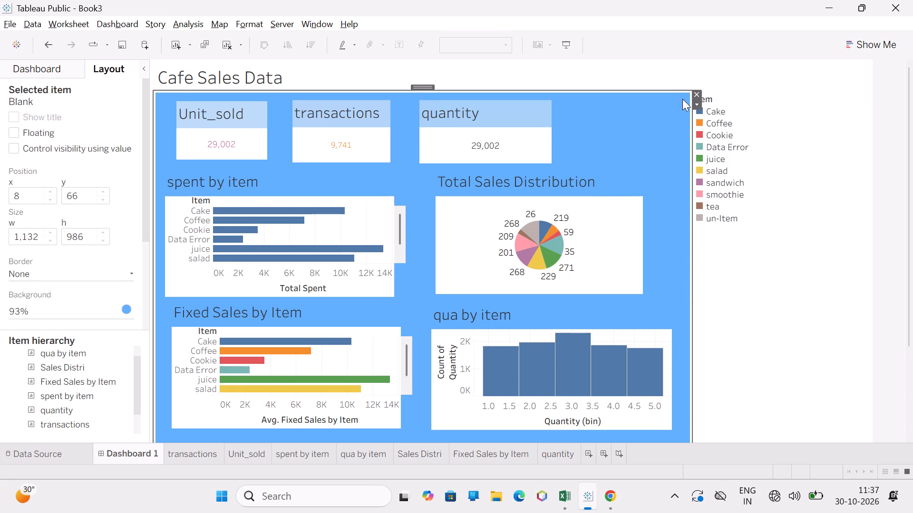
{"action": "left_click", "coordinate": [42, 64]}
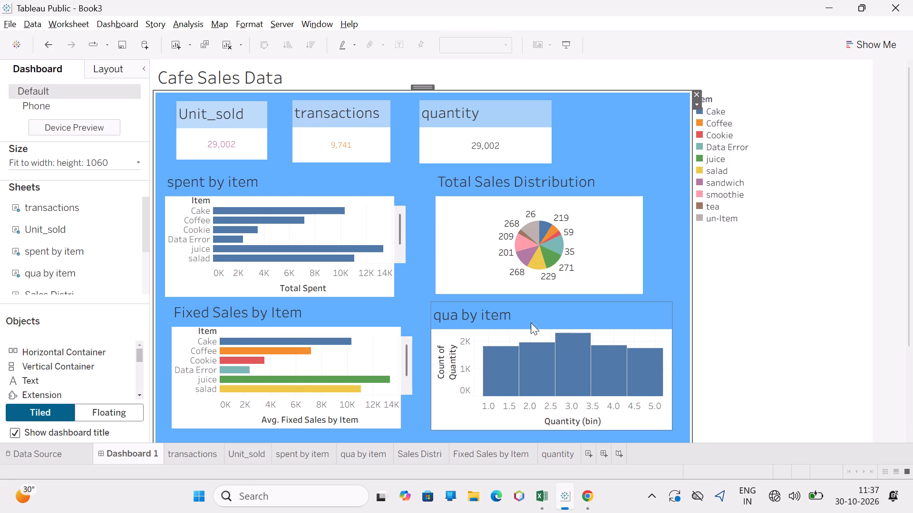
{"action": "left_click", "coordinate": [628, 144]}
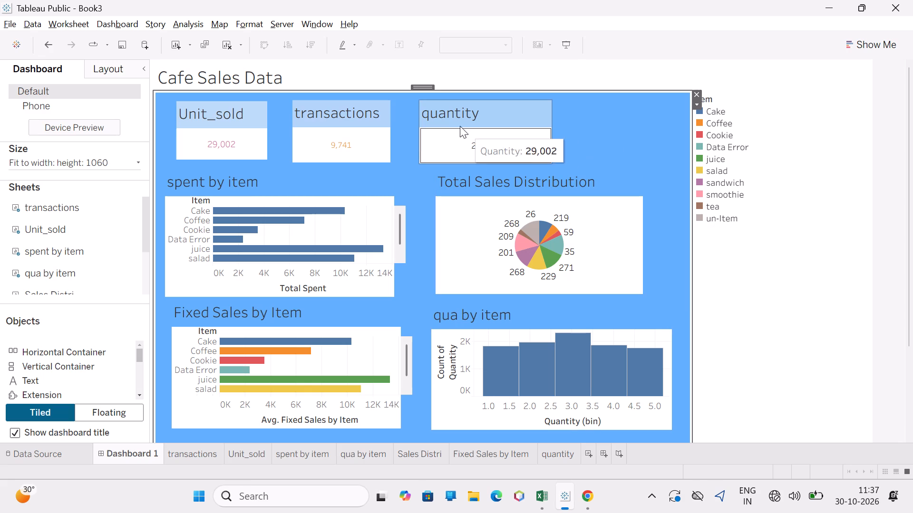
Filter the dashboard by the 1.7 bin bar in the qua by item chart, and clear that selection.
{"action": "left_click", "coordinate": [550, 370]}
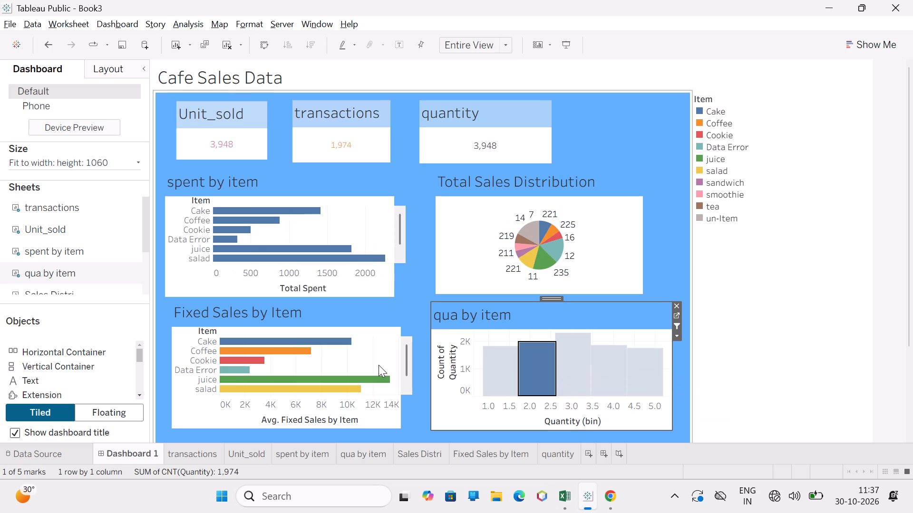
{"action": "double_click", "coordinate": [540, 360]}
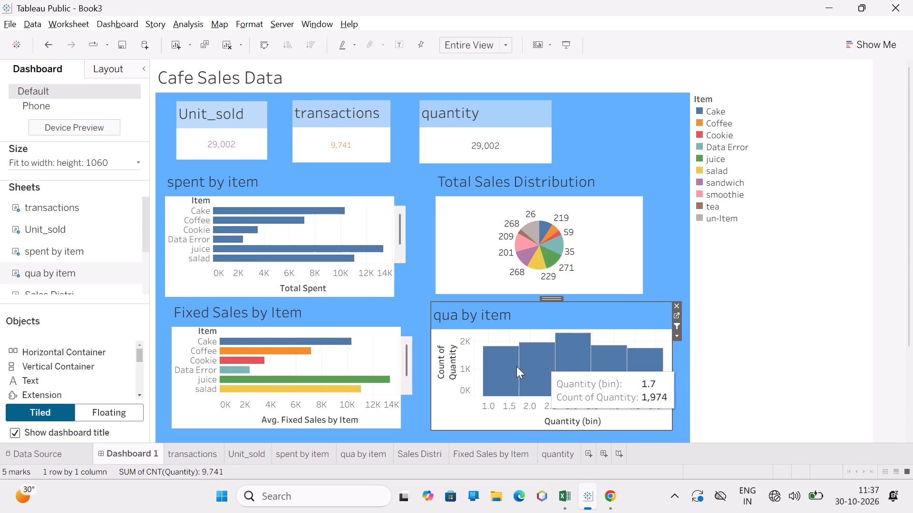
Check the transactions worksheet and return to Dashboard 1.
{"action": "left_click", "coordinate": [189, 451]}
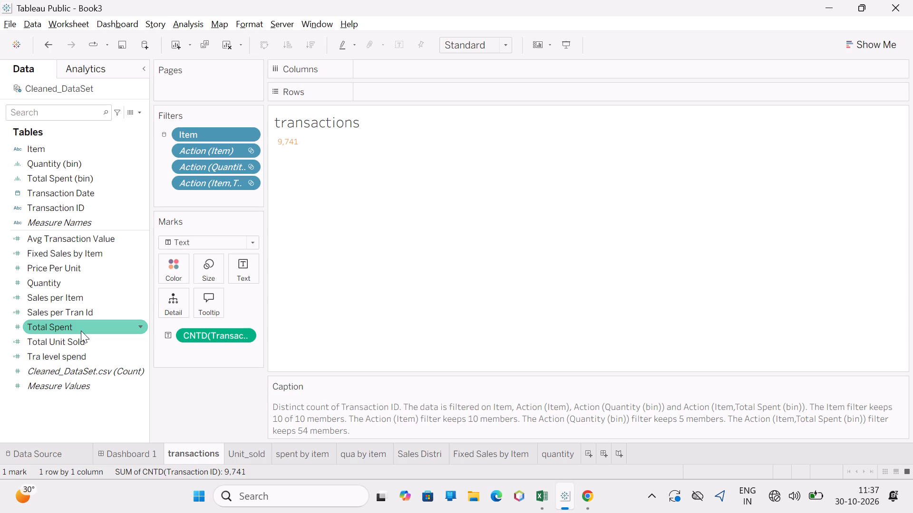
{"action": "left_click", "coordinate": [126, 453]}
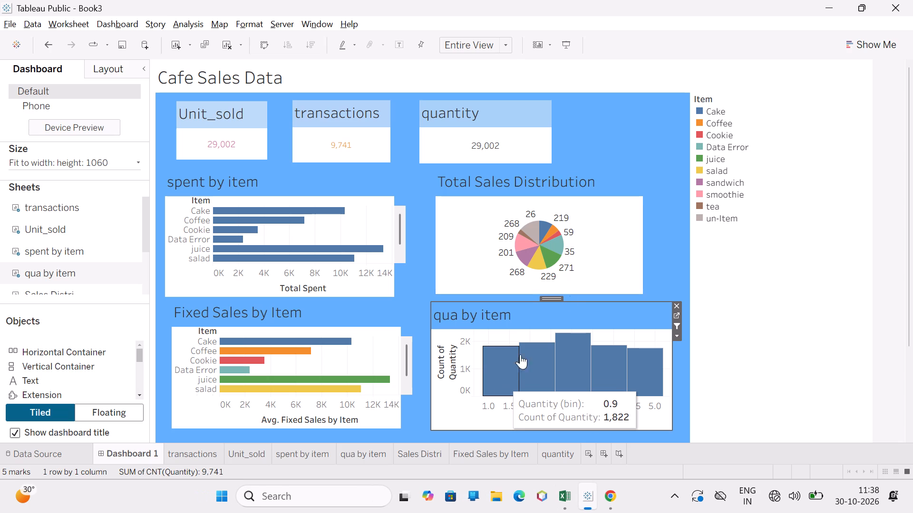
{"action": "left_click", "coordinate": [632, 121]}
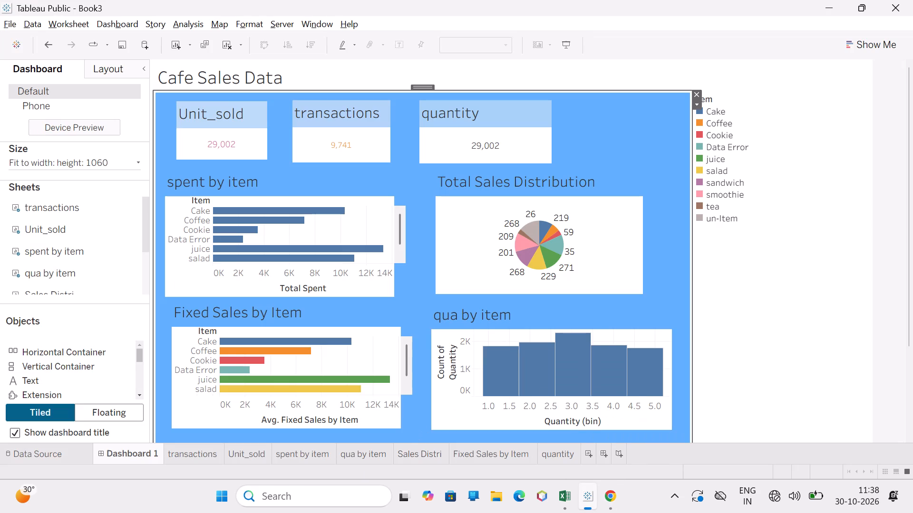
Capture a screenshot of the full dashboard screen with Snipping Tool, copy it, and minimize the tool.
{"action": "left_click", "coordinate": [302, 502]}
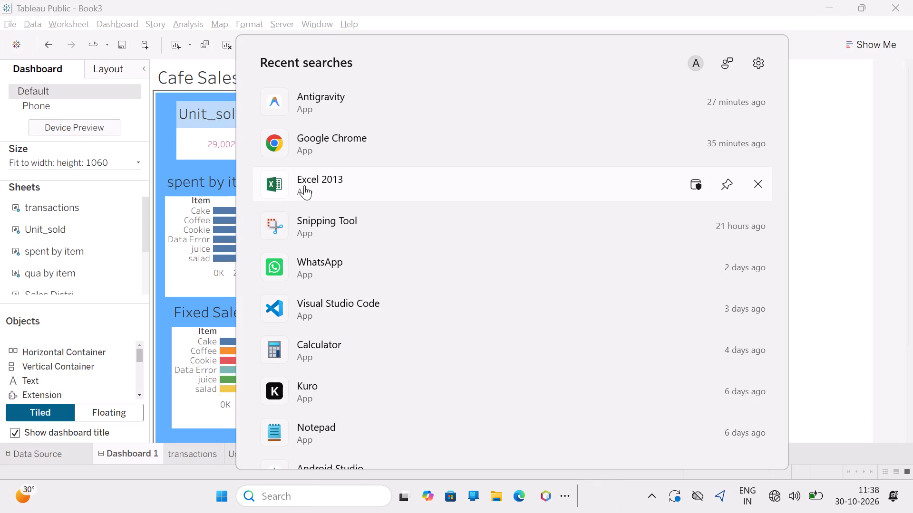
{"action": "left_click", "coordinate": [326, 215]}
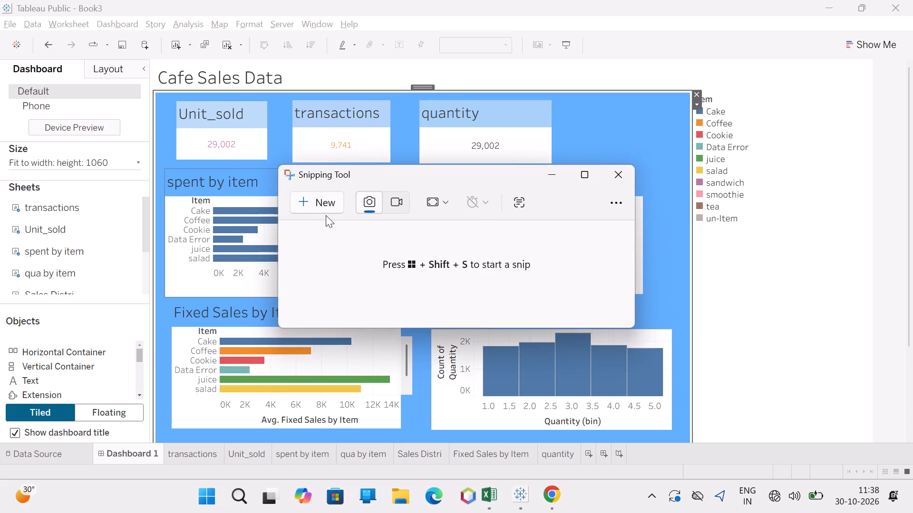
{"action": "left_click", "coordinate": [315, 202]}
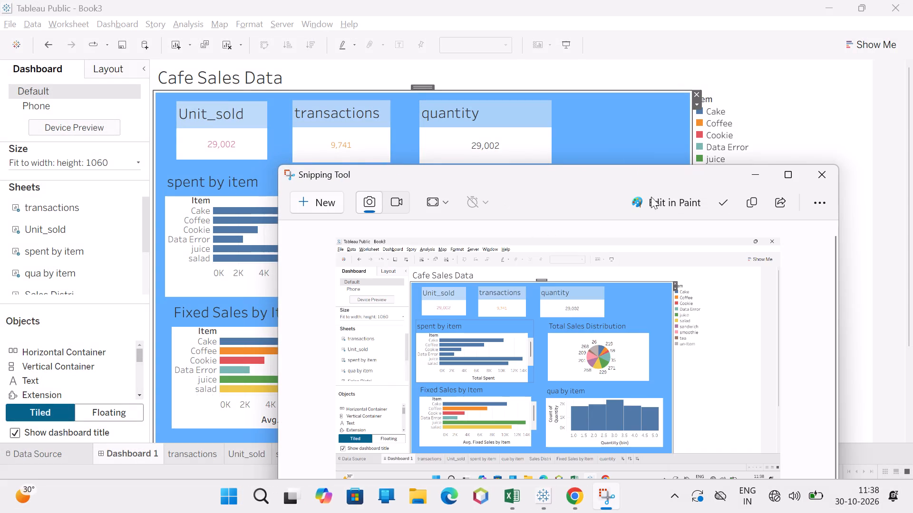
{"action": "left_click", "coordinate": [755, 194]}
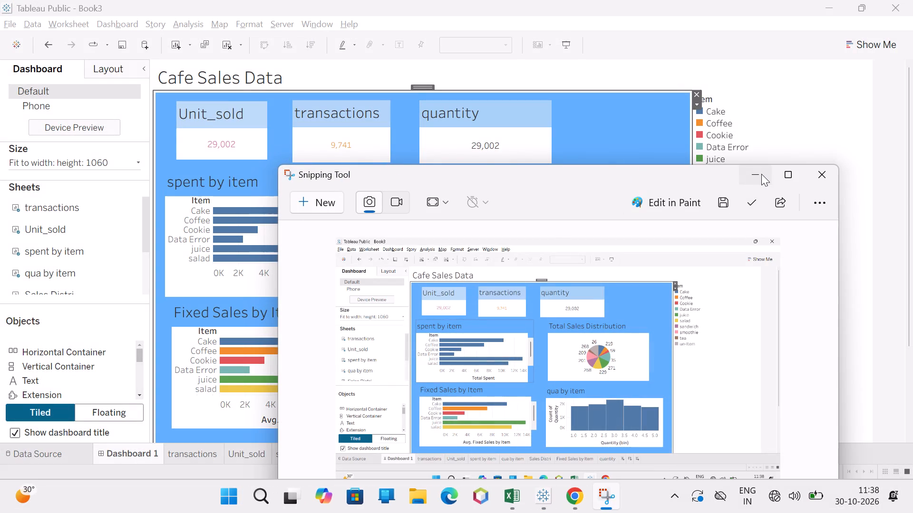
{"action": "left_click", "coordinate": [761, 174]}
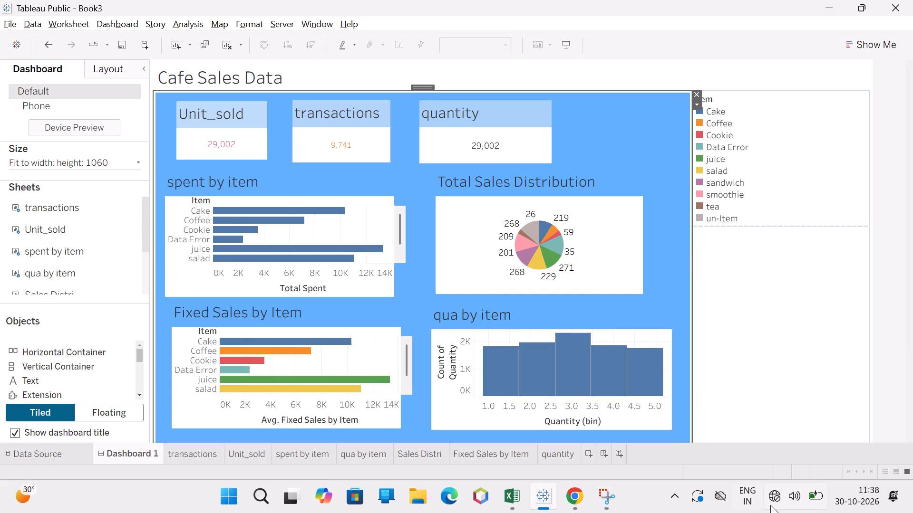
Connect the computer to the AIDS FSD Wi-Fi network and return to the dashboard.
{"action": "left_click", "coordinate": [770, 505]}
{"action": "left_click", "coordinate": [709, 224]}
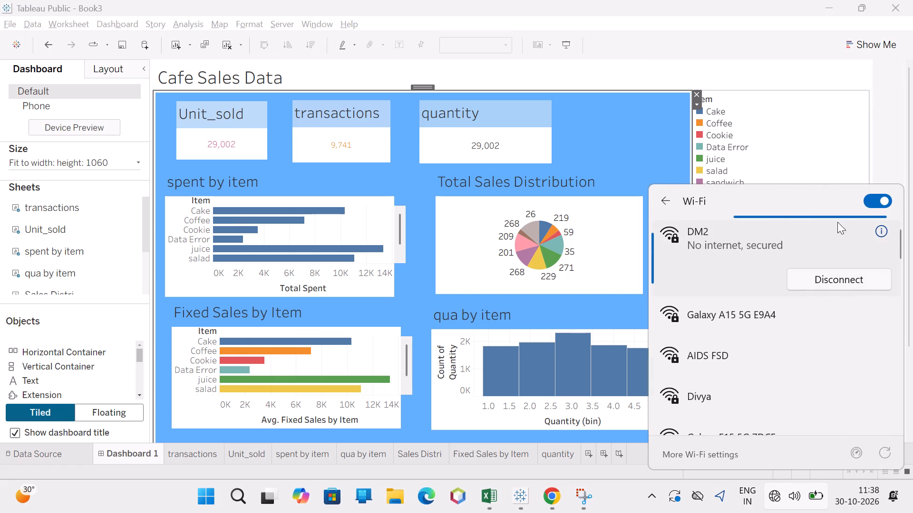
{"action": "left_click", "coordinate": [763, 344]}
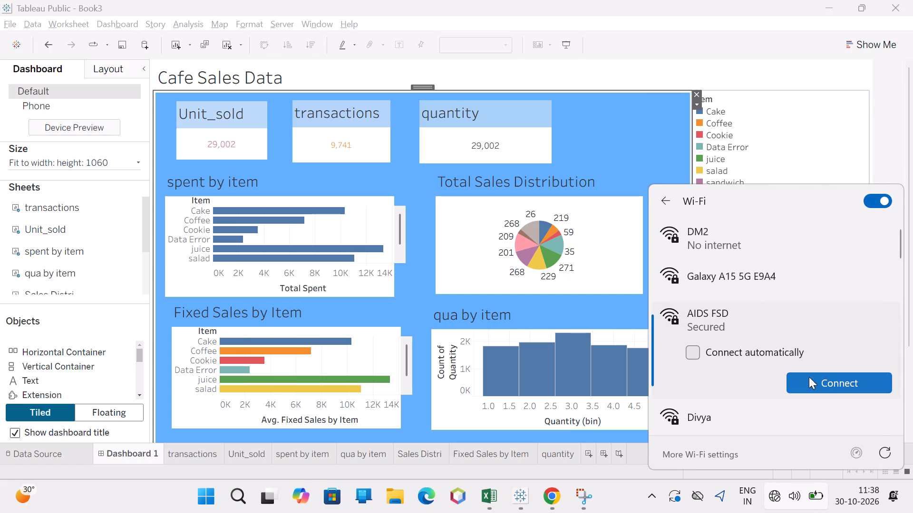
{"action": "left_click", "coordinate": [811, 380]}
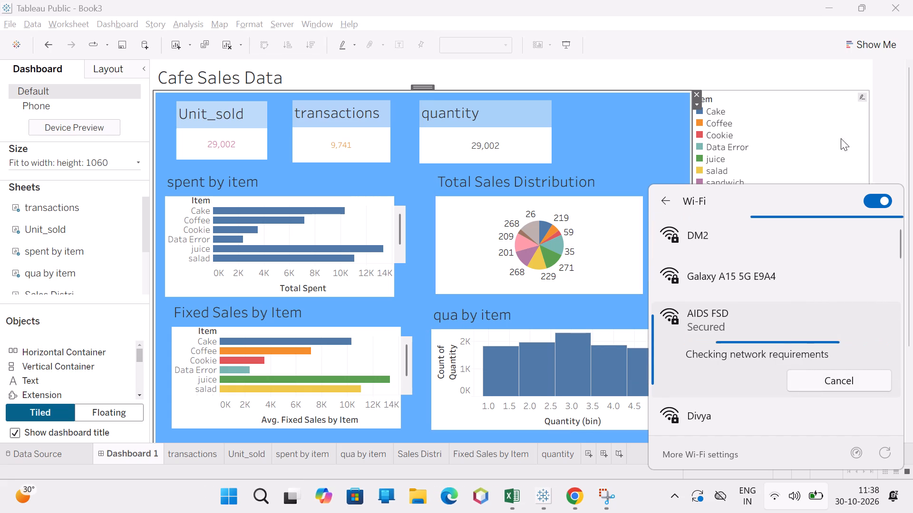
{"action": "left_click", "coordinate": [896, 135]}
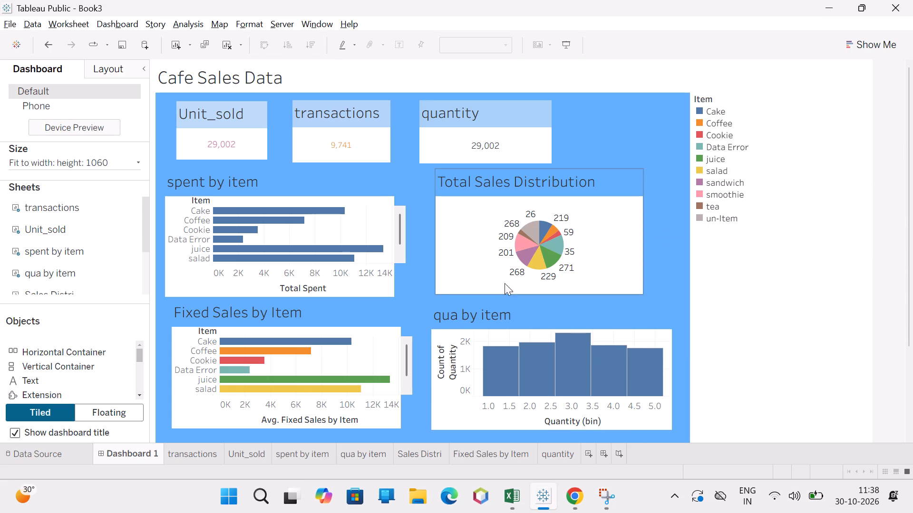
Replace the dashboard title of the qua by item chart with "Sales By Quantity".
{"action": "double_click", "coordinate": [456, 317]}
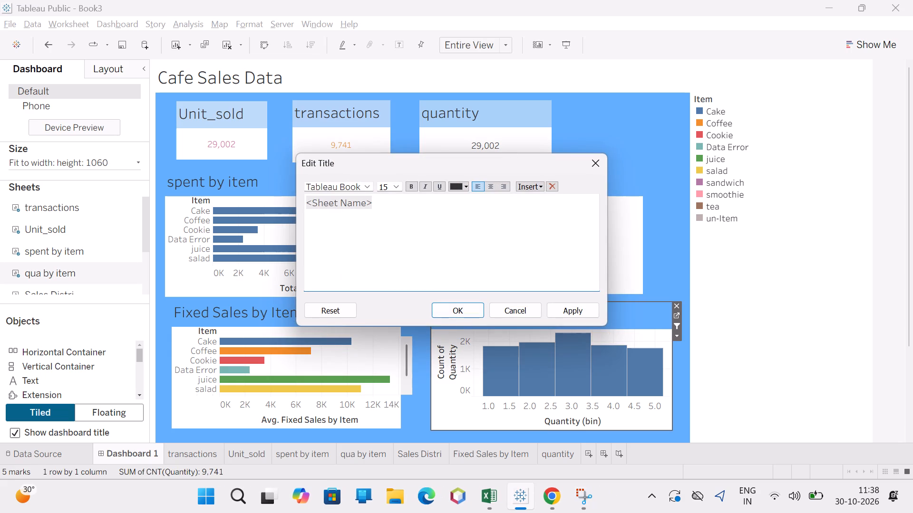
{"action": "left_click_drag", "start_coordinate": [375, 205], "coordinate": [308, 208]}
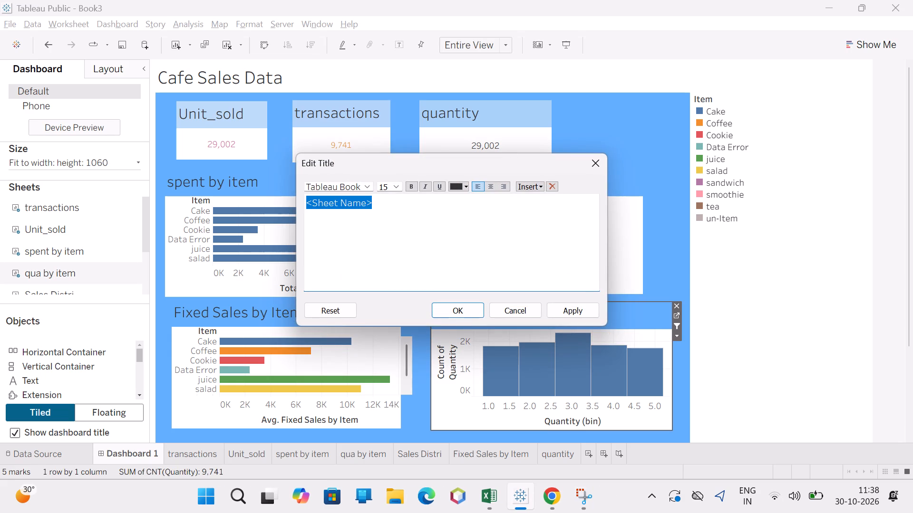
{"action": "left_click_drag", "start_coordinate": [308, 208], "coordinate": [308, 209]}
{"action": "key", "text": "BackSpace"}
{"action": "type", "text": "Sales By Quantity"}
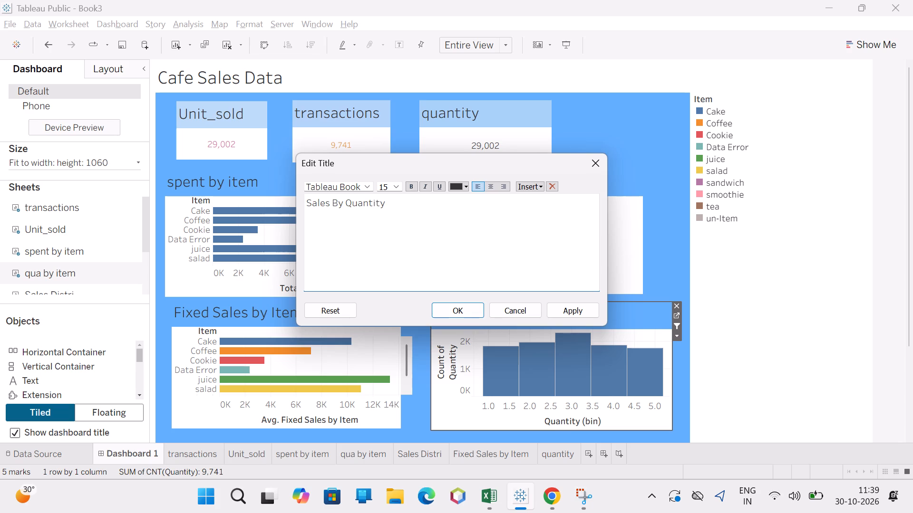
{"action": "left_click", "coordinate": [567, 314]}
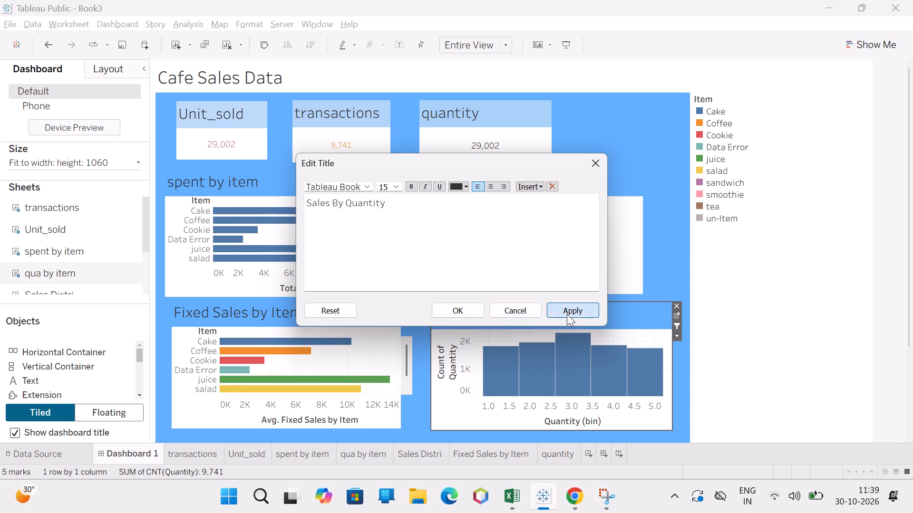
{"action": "left_click", "coordinate": [466, 313]}
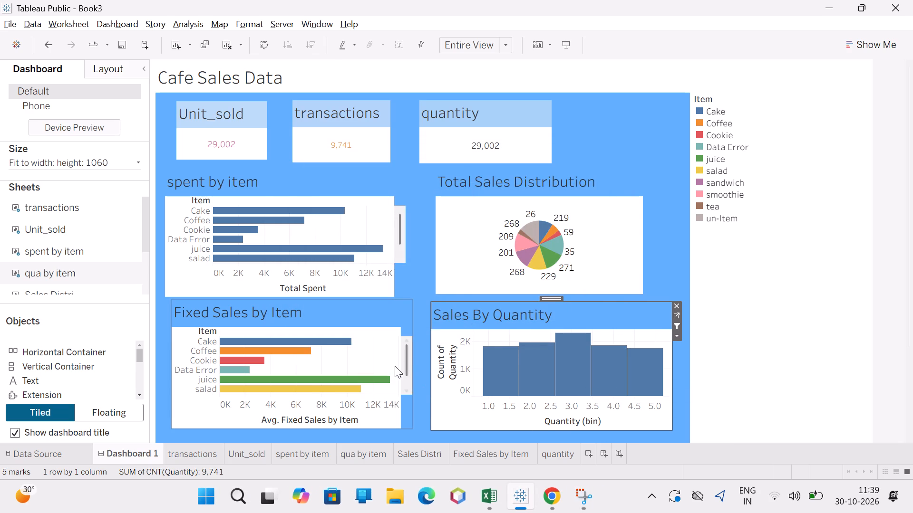
Look at the axis settings for Quantity (bin) in the Sales By Quantity chart and close them without changes.
{"action": "double_click", "coordinate": [582, 422]}
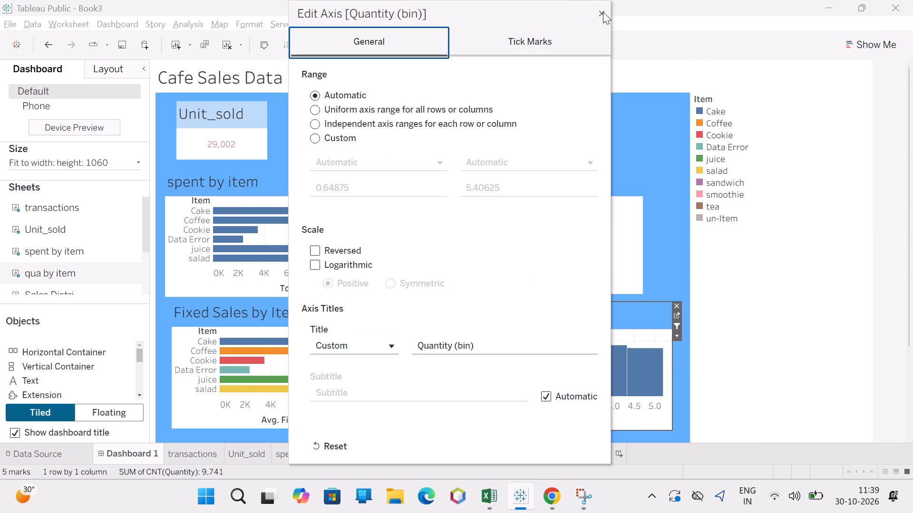
{"action": "left_click", "coordinate": [603, 13]}
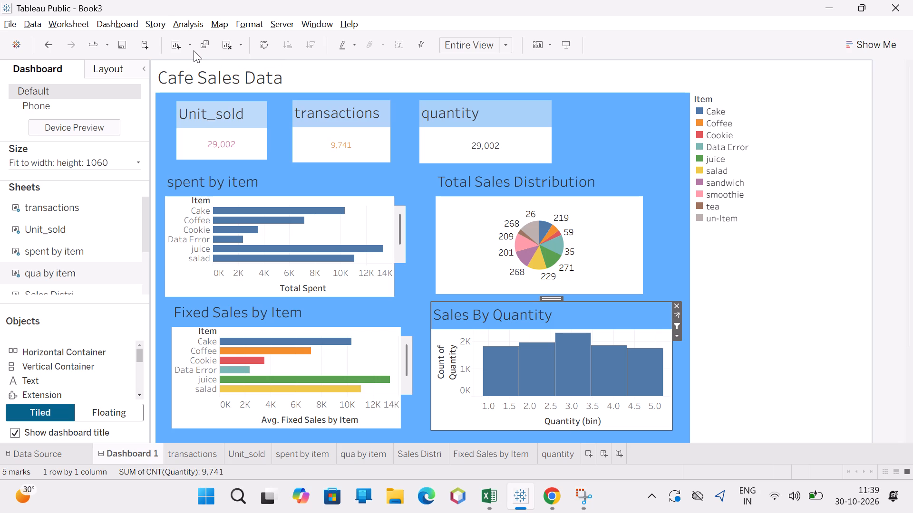
Add a tiled Image object to Dashboard 1.
{"action": "scroll", "coordinate": [78, 350], "scroll_direction": "down", "scroll_amount": 1}
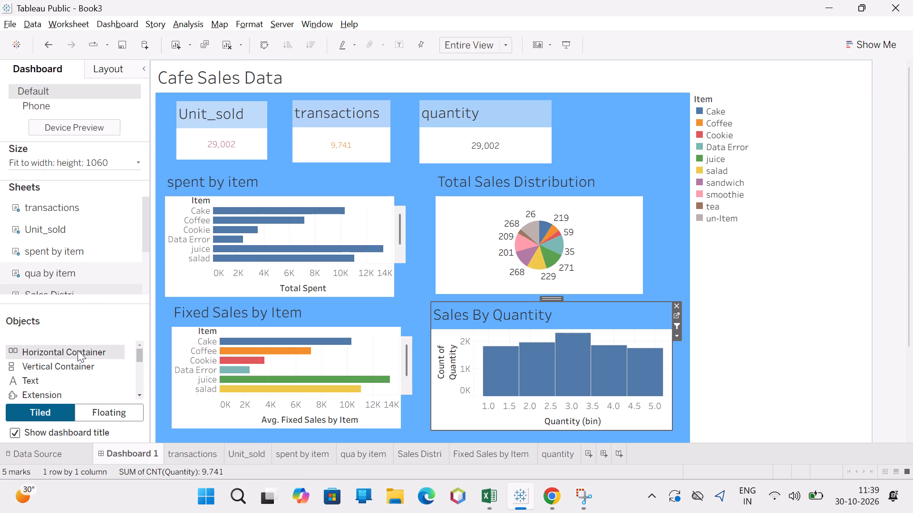
{"action": "scroll", "coordinate": [78, 350], "scroll_direction": "down", "scroll_amount": 1}
{"action": "scroll", "coordinate": [78, 350], "scroll_direction": "up", "scroll_amount": 1}
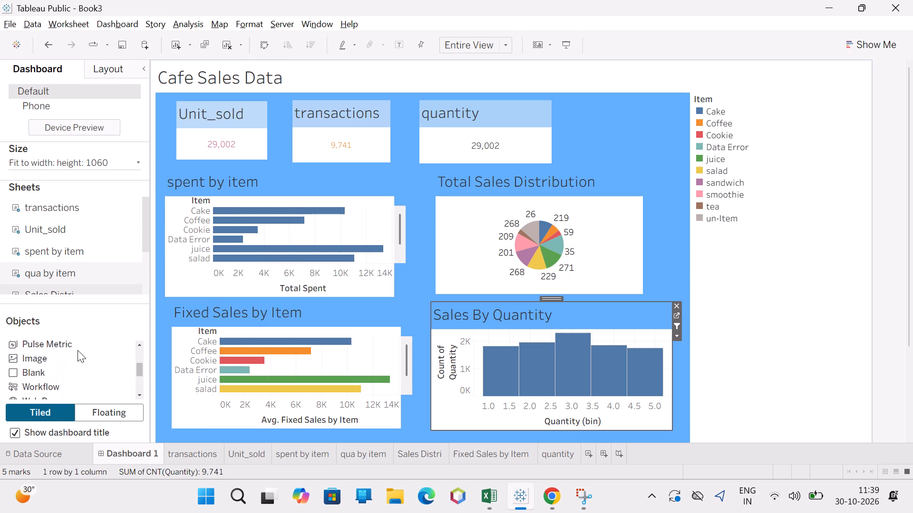
{"action": "left_click", "coordinate": [35, 361]}
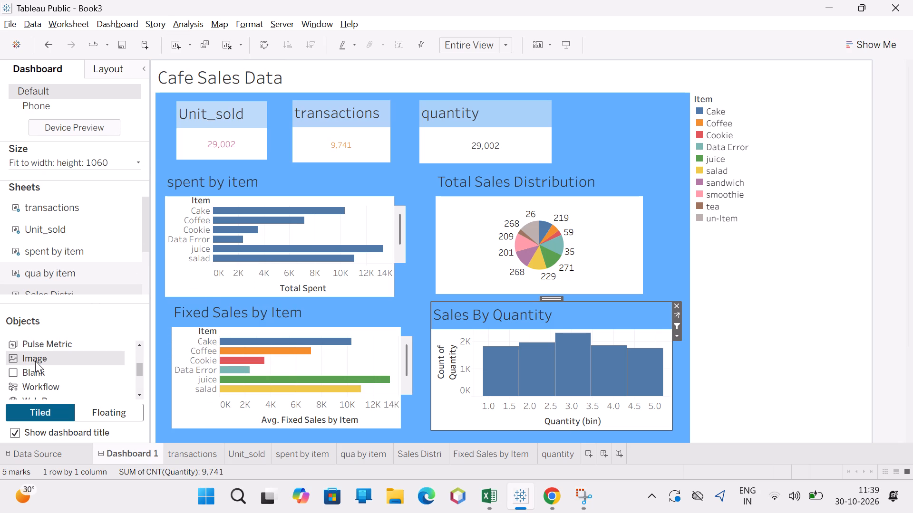
{"action": "double_click", "coordinate": [35, 361]}
{"action": "scroll", "coordinate": [35, 361], "scroll_direction": "right", "scroll_amount": 2}
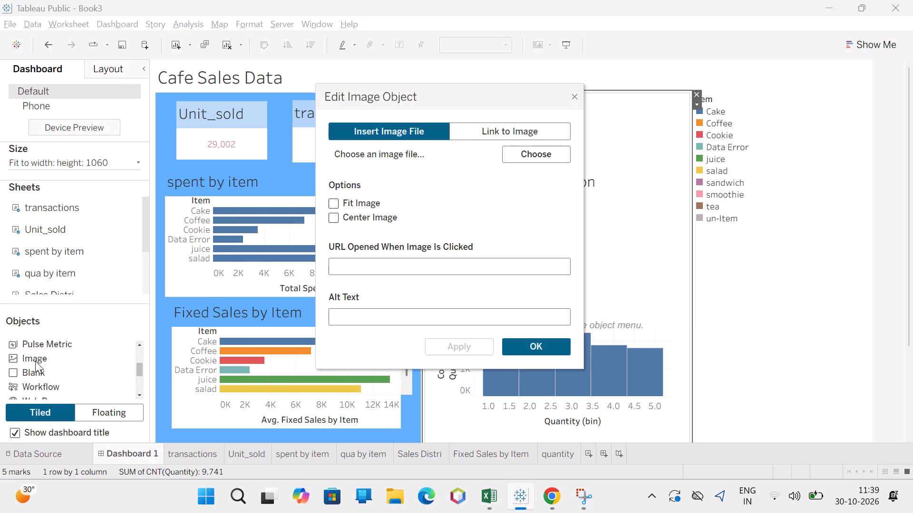
{"action": "scroll", "coordinate": [35, 361], "scroll_direction": "right", "scroll_amount": 2}
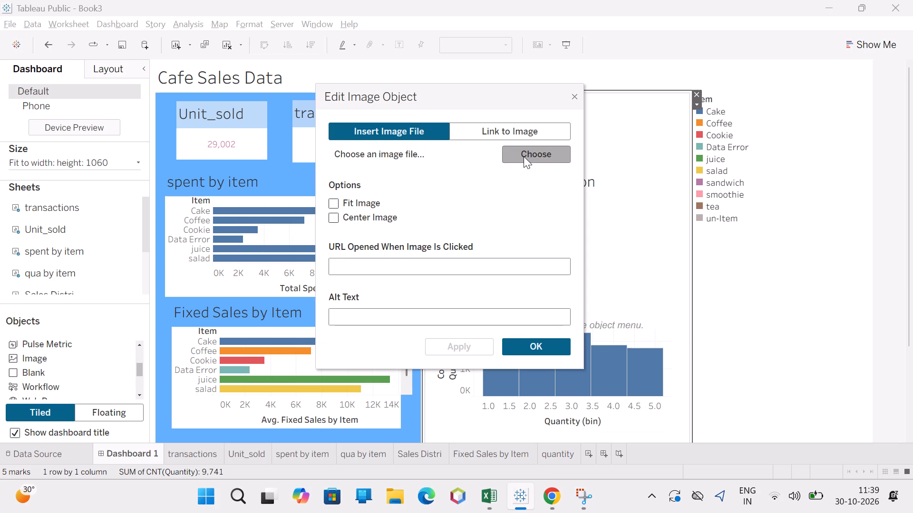
Browse the Pictures folder for an image file to insert into the new image object.
{"action": "left_click", "coordinate": [524, 156]}
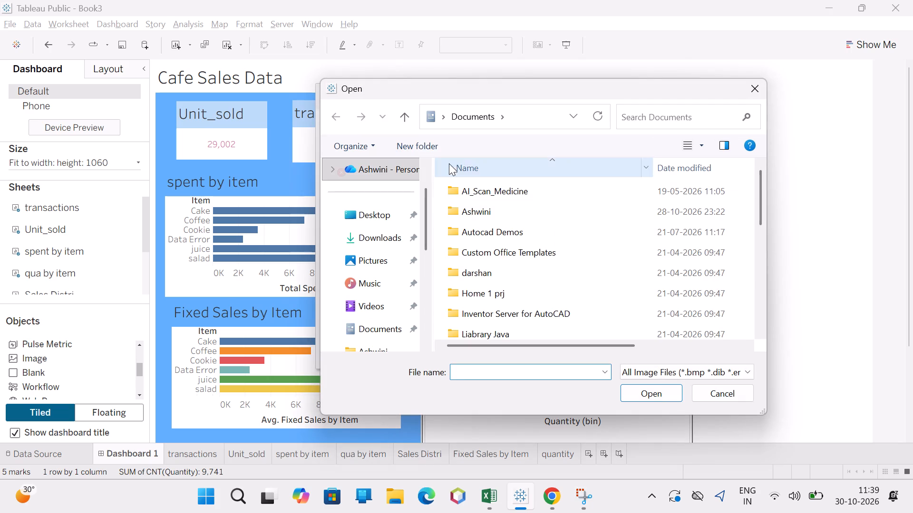
{"action": "left_click", "coordinate": [359, 252]}
{"action": "scroll", "coordinate": [630, 289], "scroll_direction": "down", "scroll_amount": 1}
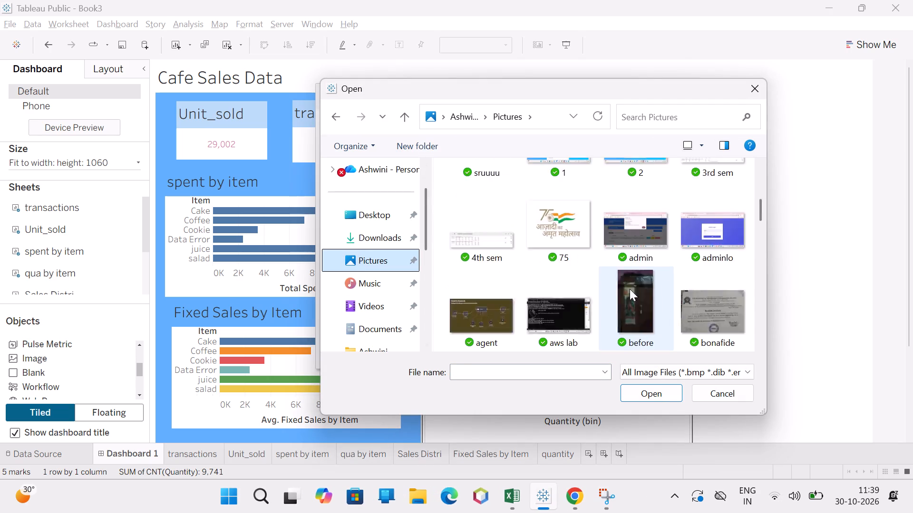
{"action": "scroll", "coordinate": [630, 289], "scroll_direction": "down", "scroll_amount": 2}
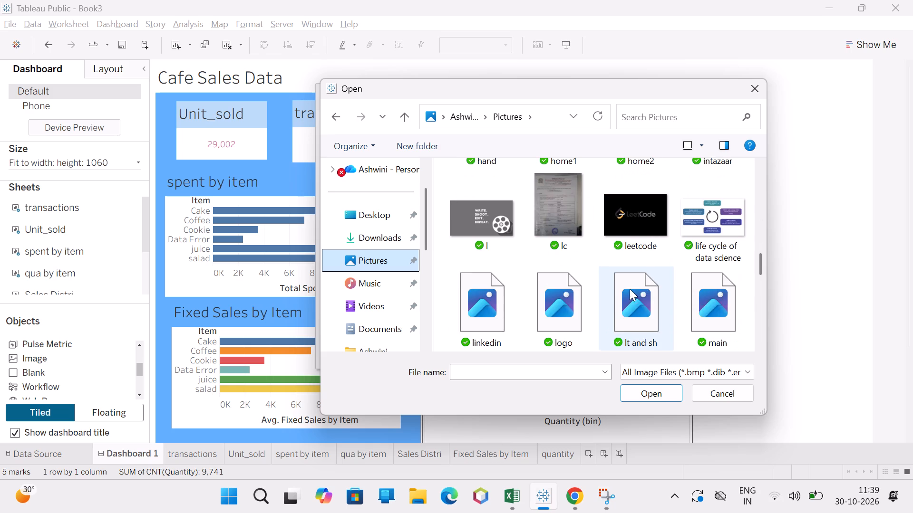
{"action": "scroll", "coordinate": [630, 289], "scroll_direction": "down", "scroll_amount": 2}
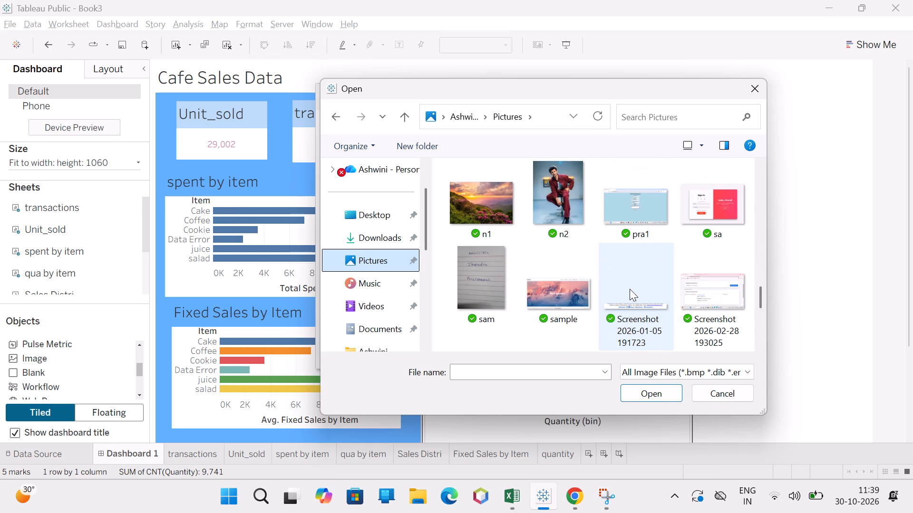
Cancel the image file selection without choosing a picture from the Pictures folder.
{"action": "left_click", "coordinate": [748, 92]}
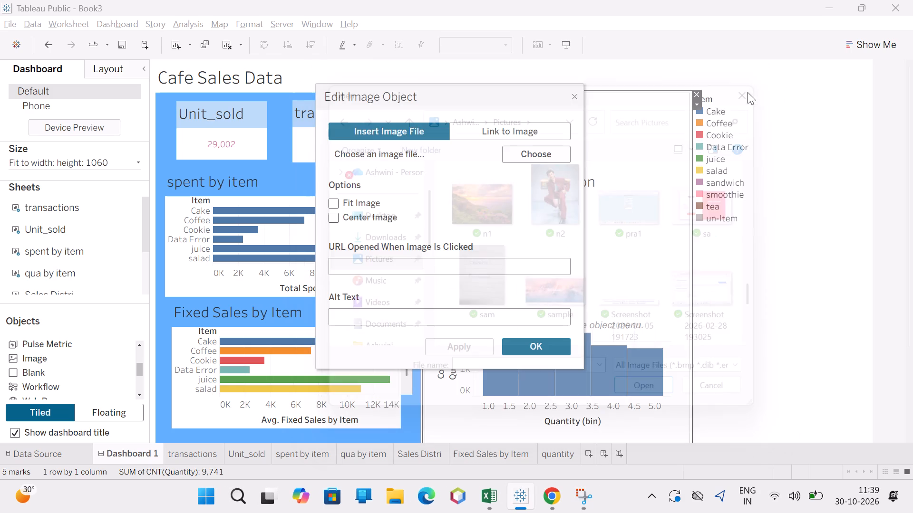
Switch to Google Chrome and search Google for "coffe cup" in a new tab.
{"action": "left_click", "coordinate": [554, 494]}
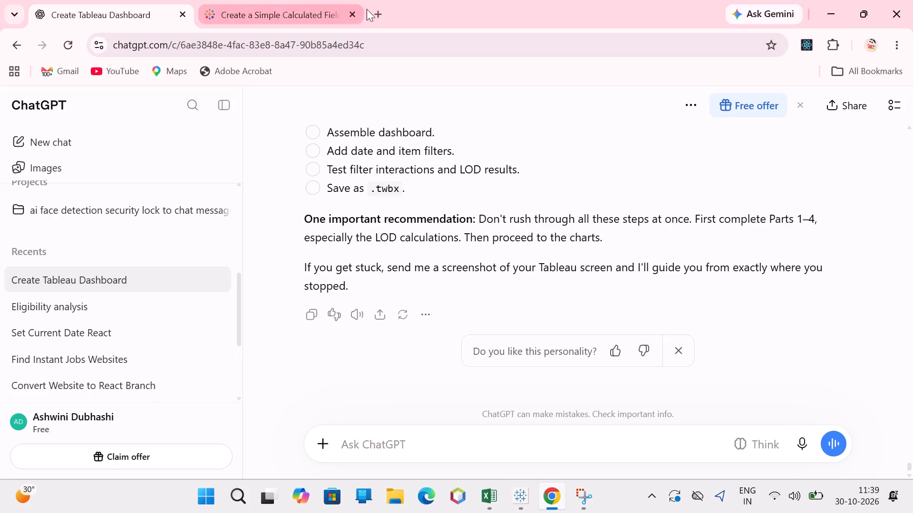
{"action": "left_click", "coordinate": [373, 9]}
{"action": "left_click", "coordinate": [333, 56]}
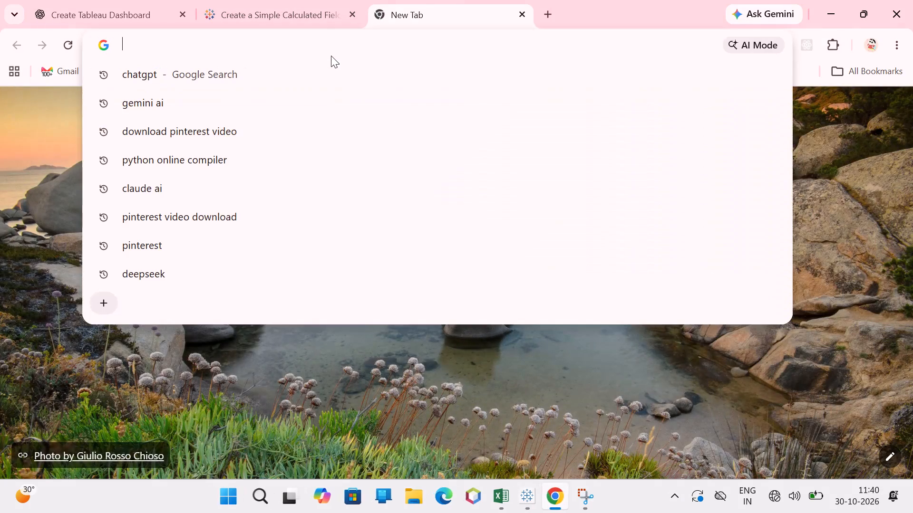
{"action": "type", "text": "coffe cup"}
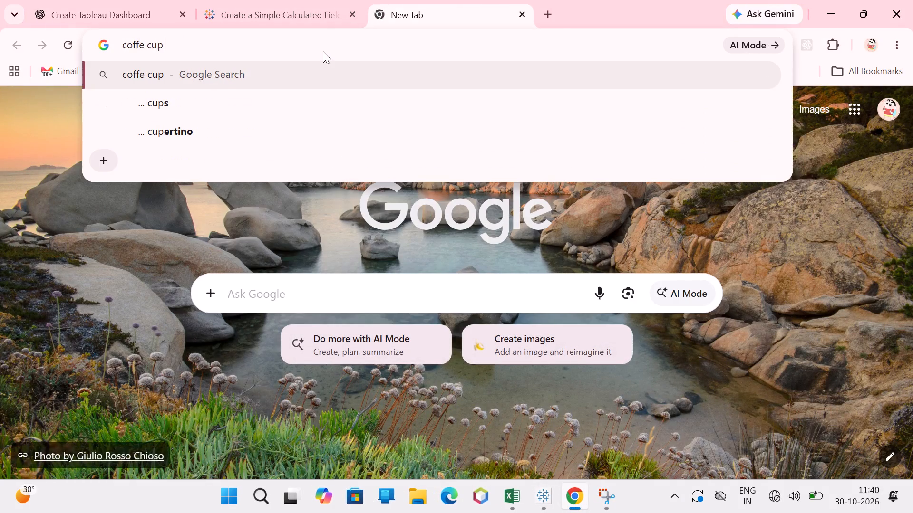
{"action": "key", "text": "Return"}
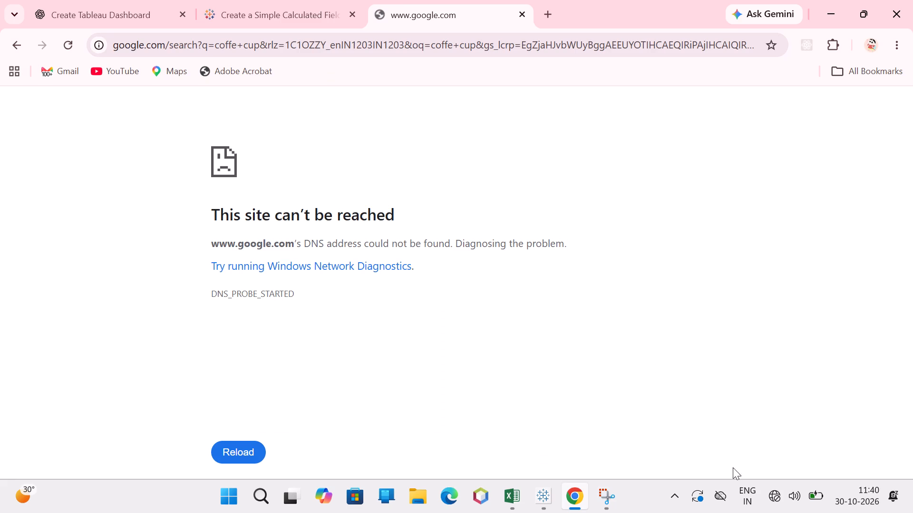
Start connecting the computer to the AIDS 1 Wi-Fi network, keeping automatic connection enabled.
{"action": "left_click", "coordinate": [775, 509]}
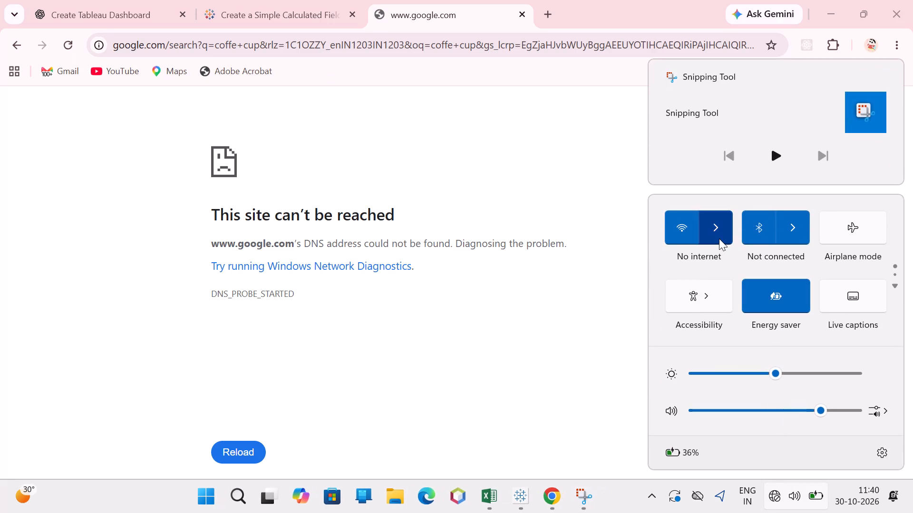
{"action": "left_click", "coordinate": [715, 234]}
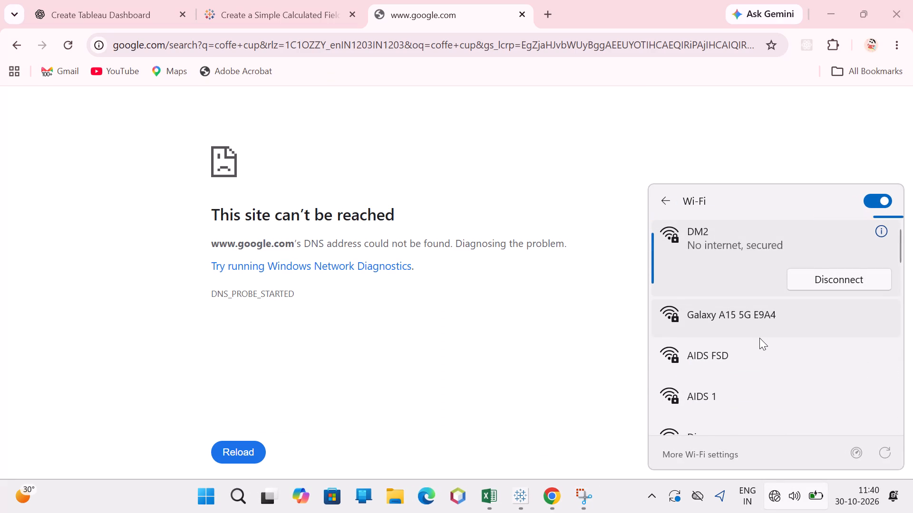
{"action": "scroll", "coordinate": [759, 338], "scroll_direction": "down", "scroll_amount": 1}
{"action": "left_click", "coordinate": [757, 338]}
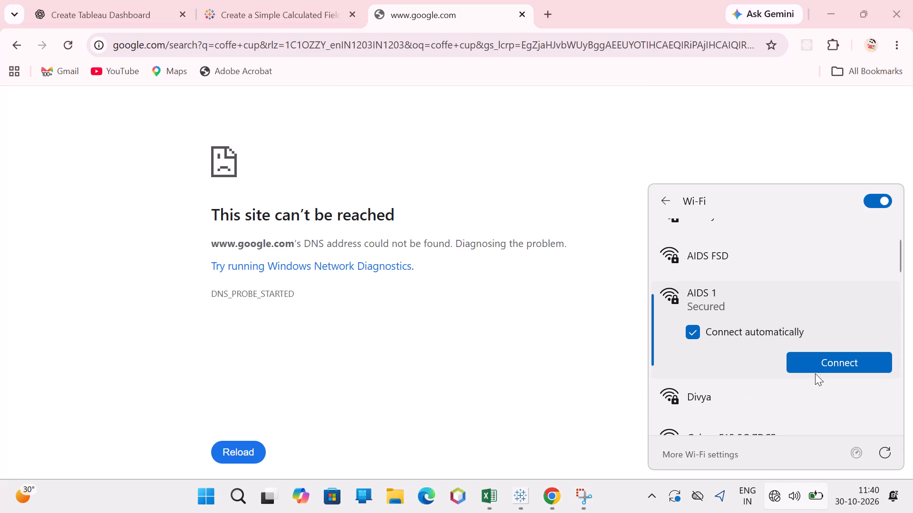
{"action": "left_click", "coordinate": [807, 360]}
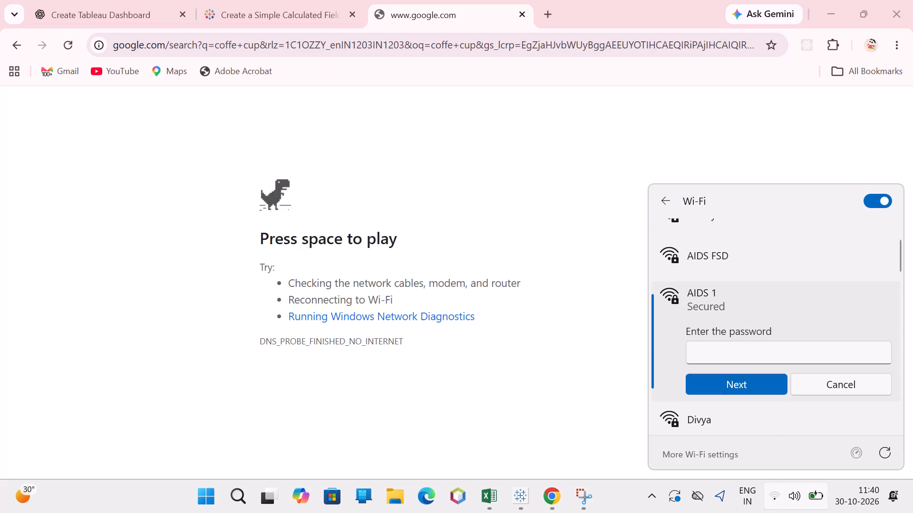
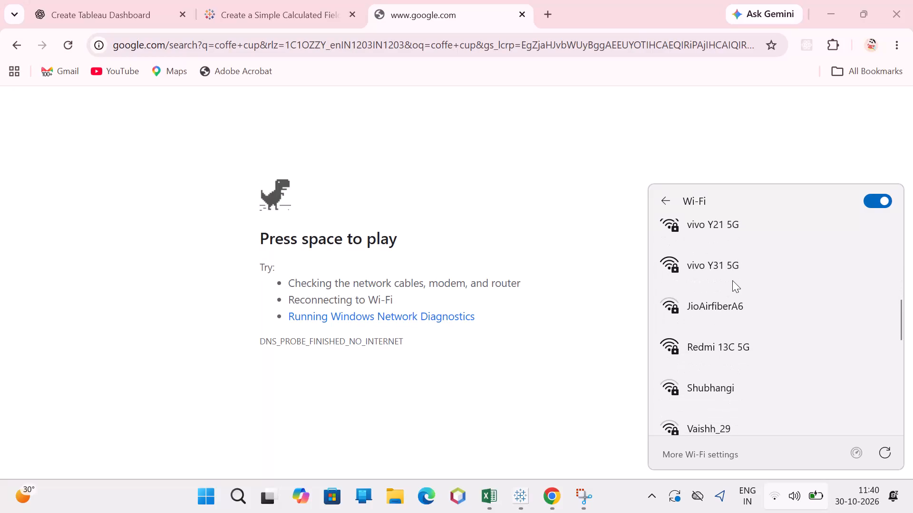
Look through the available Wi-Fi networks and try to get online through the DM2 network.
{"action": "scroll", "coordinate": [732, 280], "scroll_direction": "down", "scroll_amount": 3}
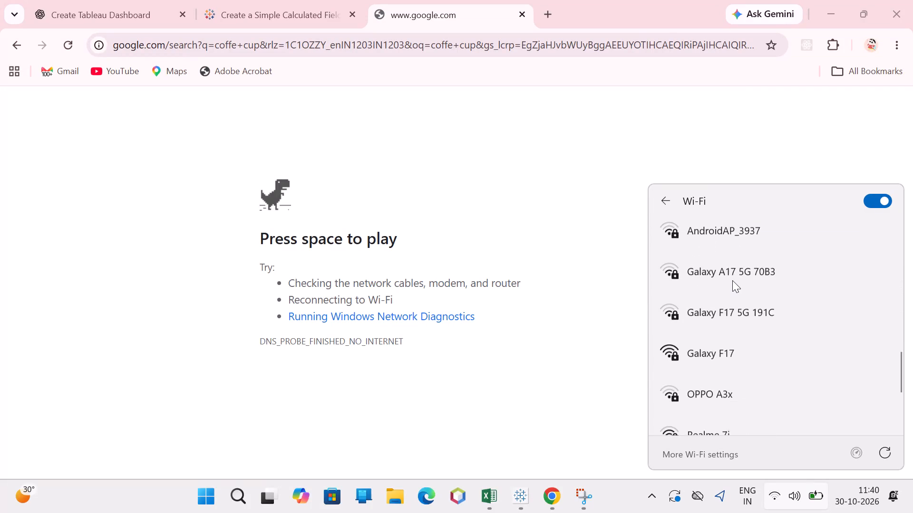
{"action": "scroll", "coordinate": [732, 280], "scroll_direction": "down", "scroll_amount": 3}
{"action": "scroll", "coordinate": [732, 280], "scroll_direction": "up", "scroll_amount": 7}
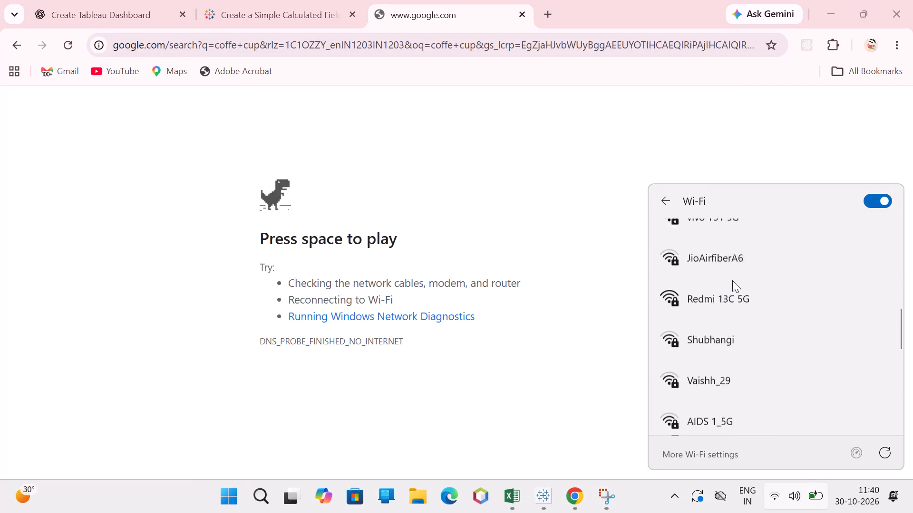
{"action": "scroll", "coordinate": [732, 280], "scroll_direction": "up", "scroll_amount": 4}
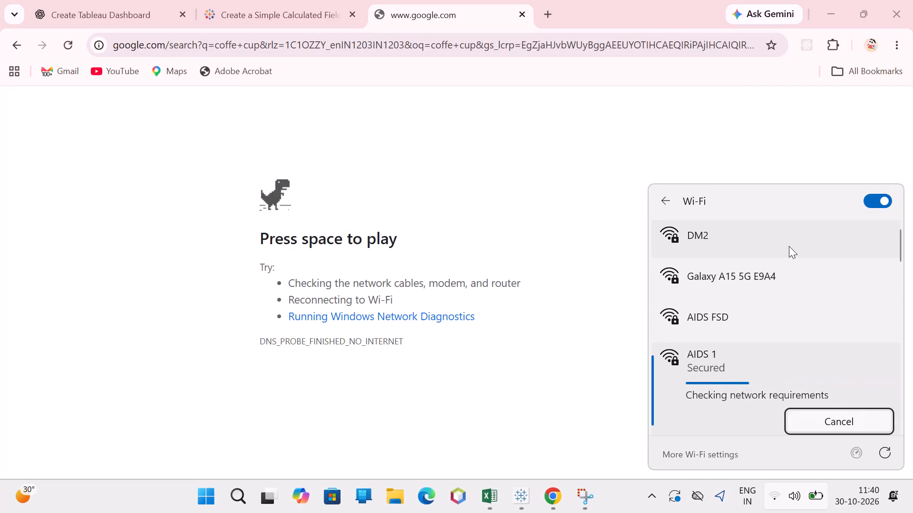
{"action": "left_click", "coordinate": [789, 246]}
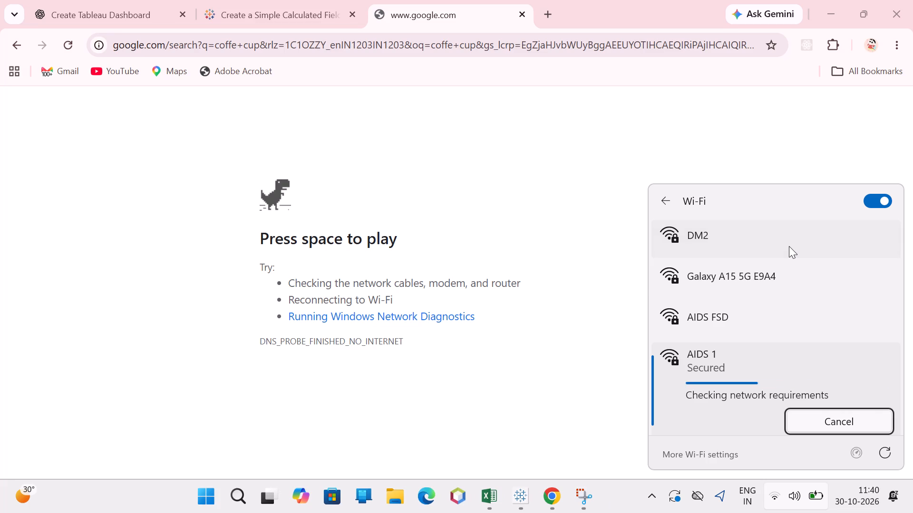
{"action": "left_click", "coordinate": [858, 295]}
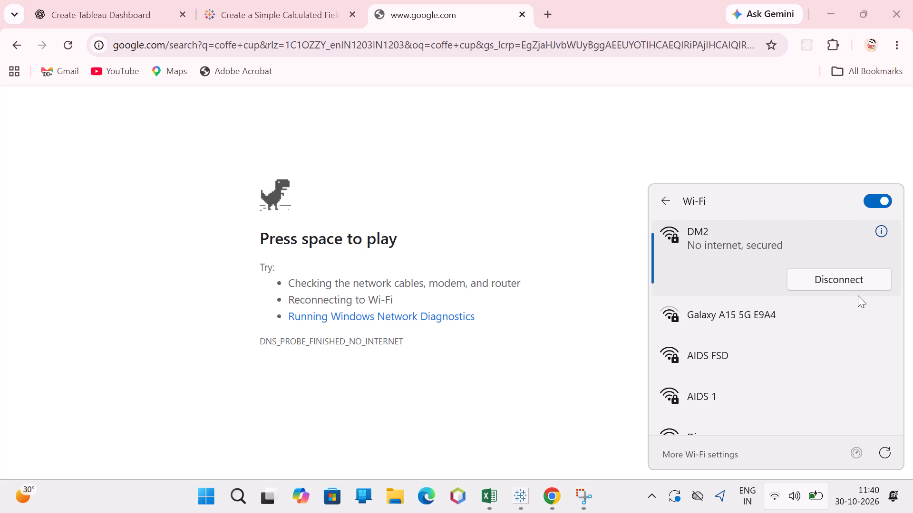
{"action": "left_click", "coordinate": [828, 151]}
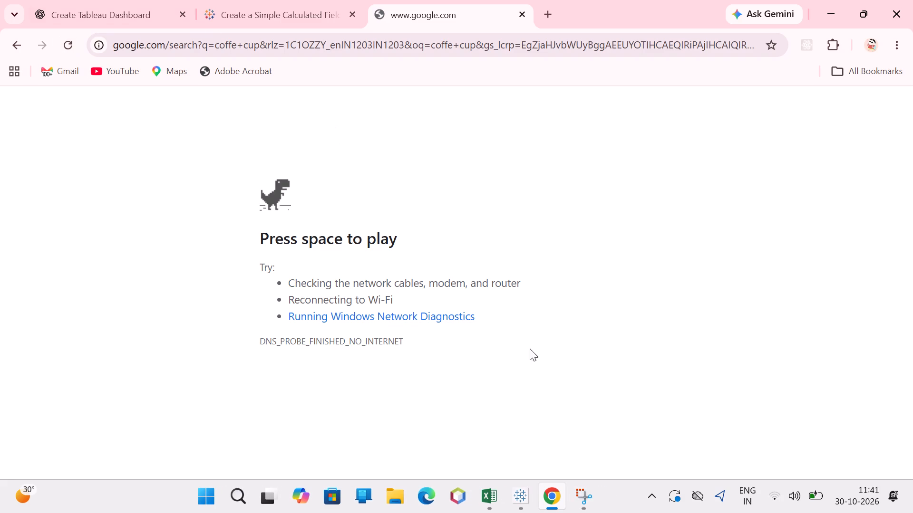
Turn Wi-Fi off and back on, and connect to the Shinchan network.
{"action": "left_click", "coordinate": [772, 498]}
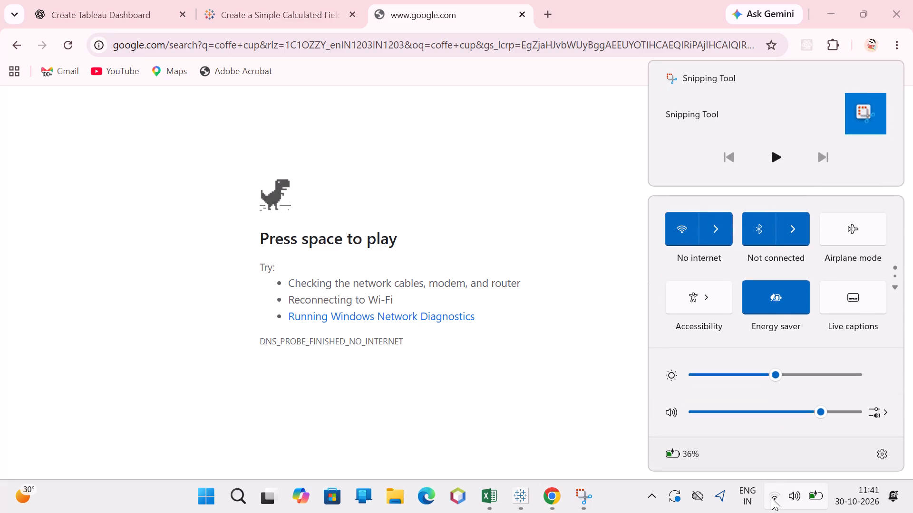
{"action": "left_click", "coordinate": [712, 220]}
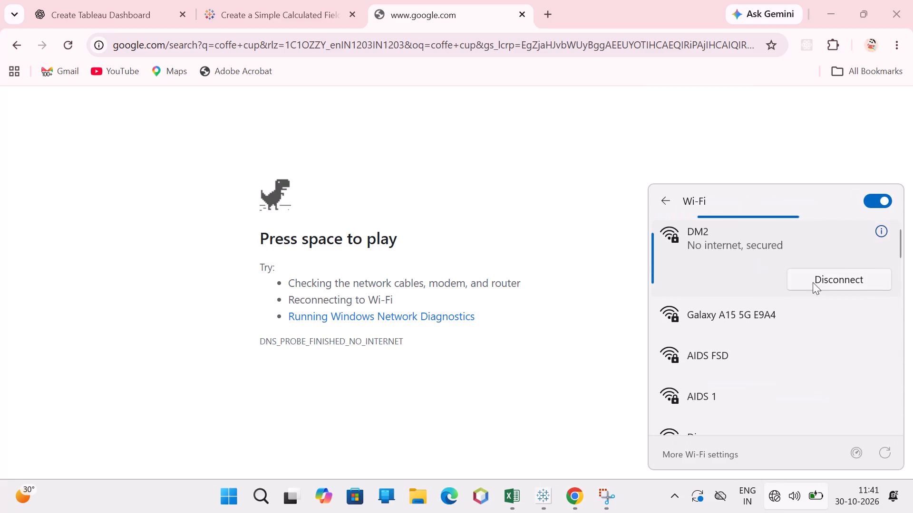
{"action": "left_click", "coordinate": [883, 202]}
{"action": "left_click", "coordinate": [883, 202]}
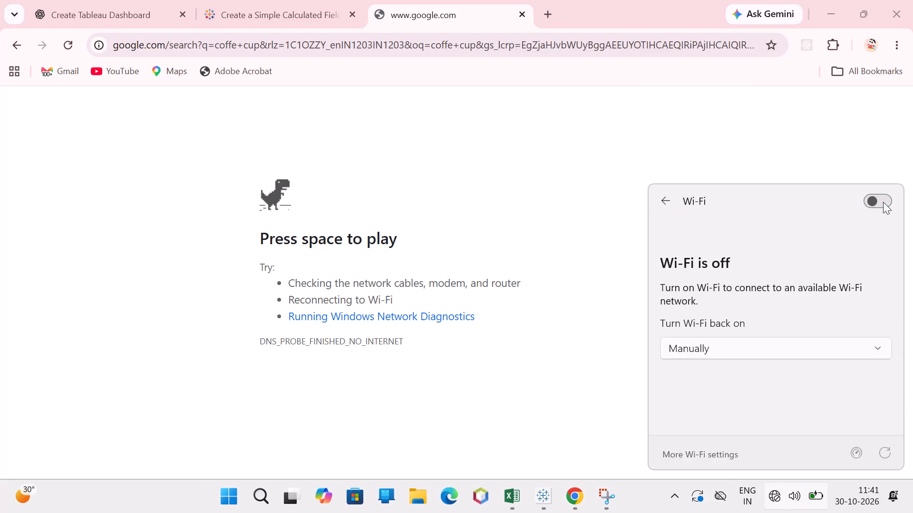
{"action": "left_click", "coordinate": [883, 202]}
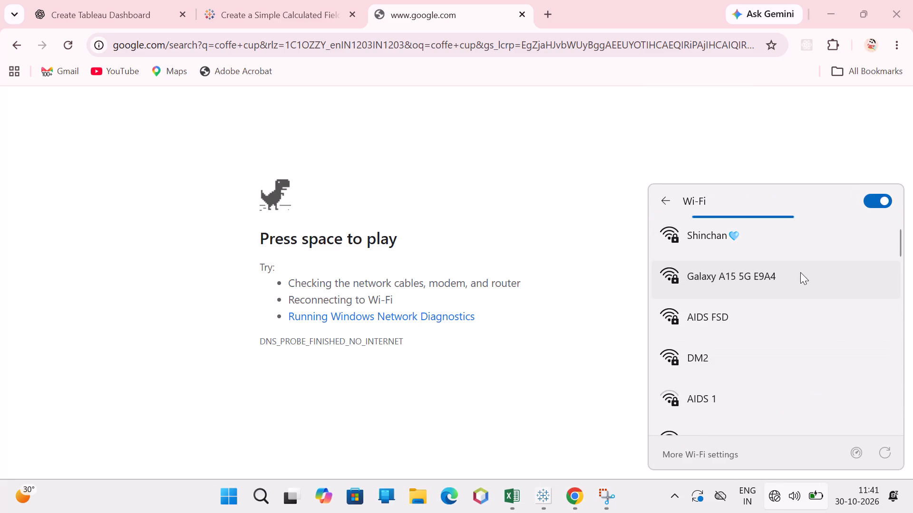
{"action": "left_click", "coordinate": [802, 235]}
{"action": "left_click", "coordinate": [866, 306]}
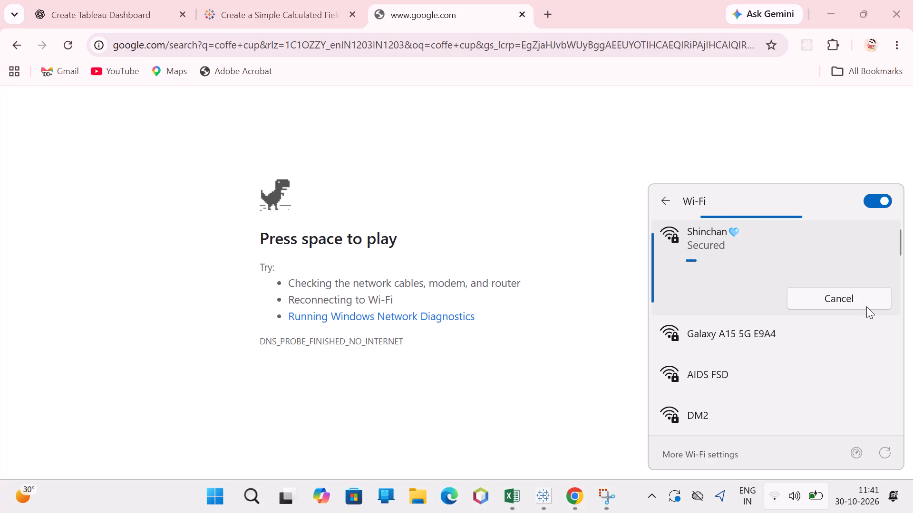
{"action": "left_click", "coordinate": [851, 149]}
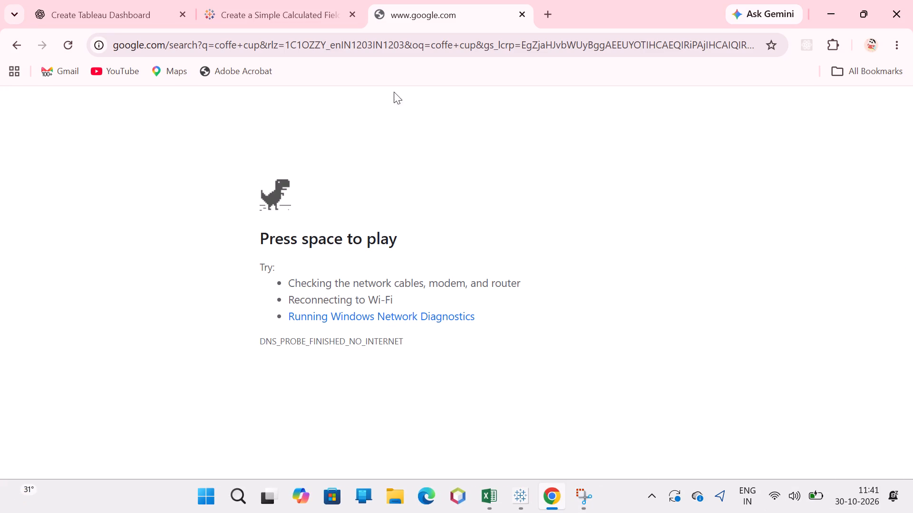
Reload the "coffe cup" Google search and show its image results.
{"action": "left_click", "coordinate": [76, 46]}
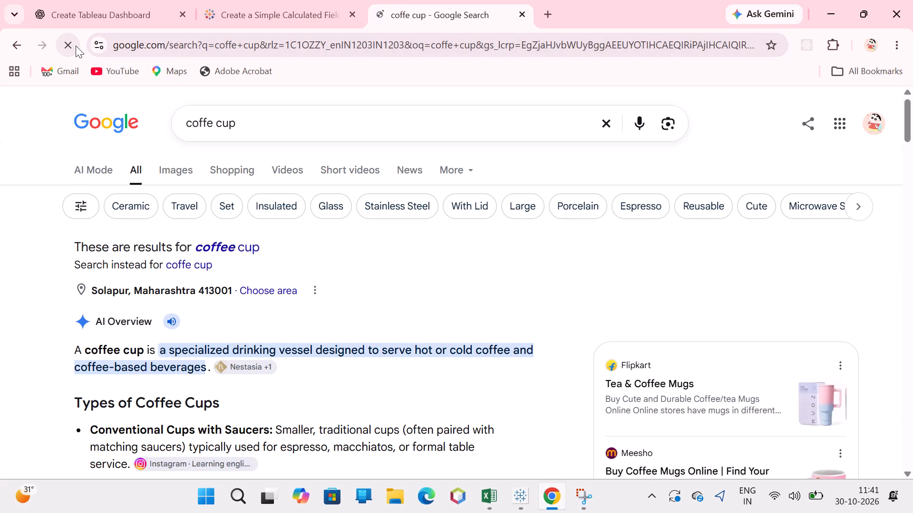
{"action": "left_click", "coordinate": [192, 178]}
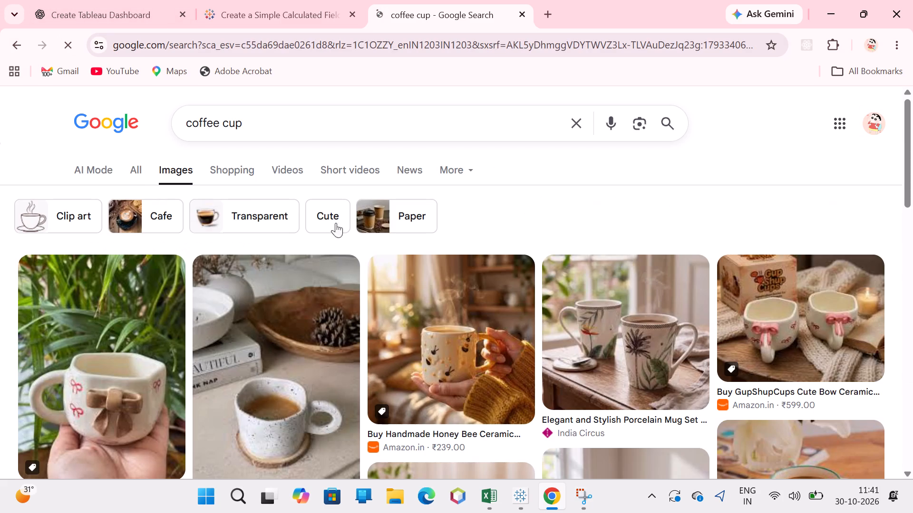
{"action": "scroll", "coordinate": [298, 341], "scroll_direction": "down", "scroll_amount": 2}
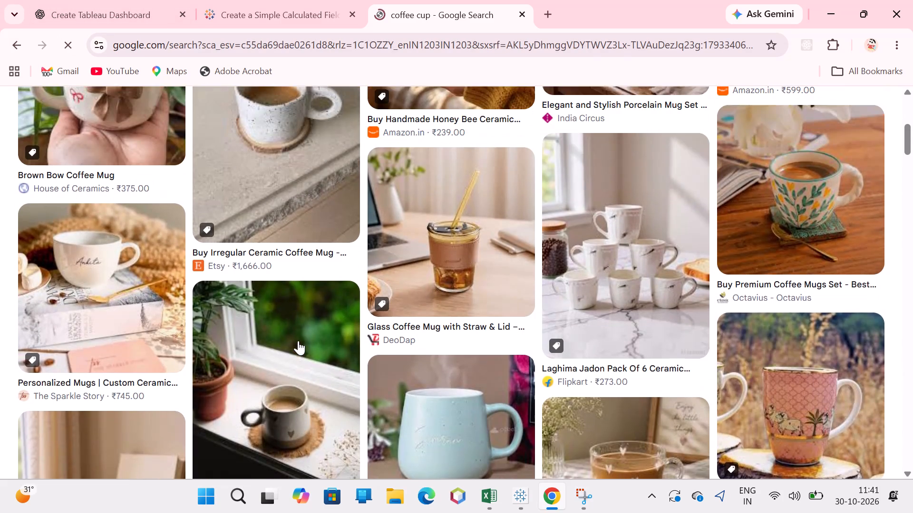
{"action": "scroll", "coordinate": [298, 341], "scroll_direction": "down", "scroll_amount": 4}
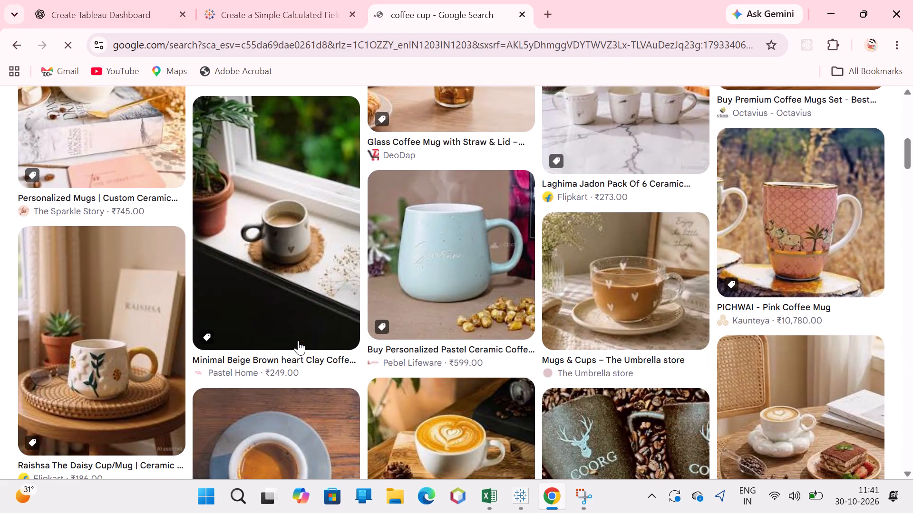
{"action": "scroll", "coordinate": [298, 341], "scroll_direction": "down", "scroll_amount": 2}
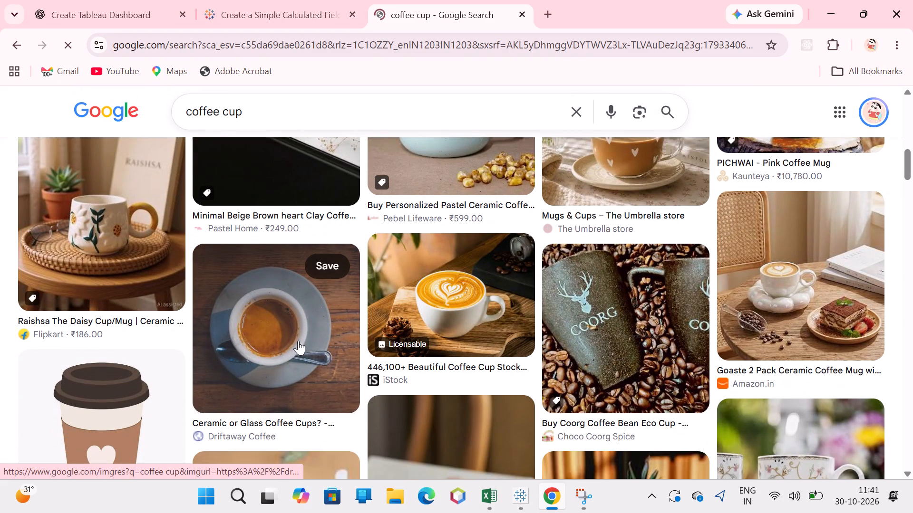
{"action": "scroll", "coordinate": [298, 341], "scroll_direction": "down", "scroll_amount": 1}
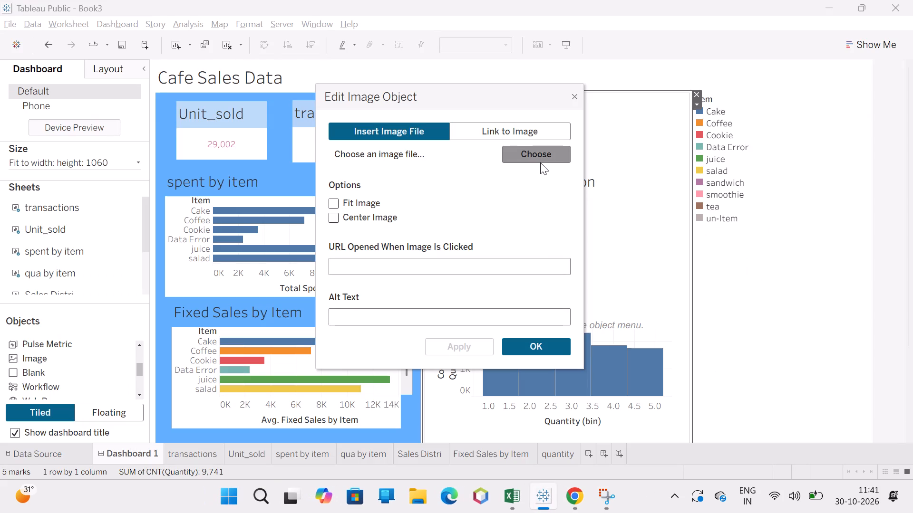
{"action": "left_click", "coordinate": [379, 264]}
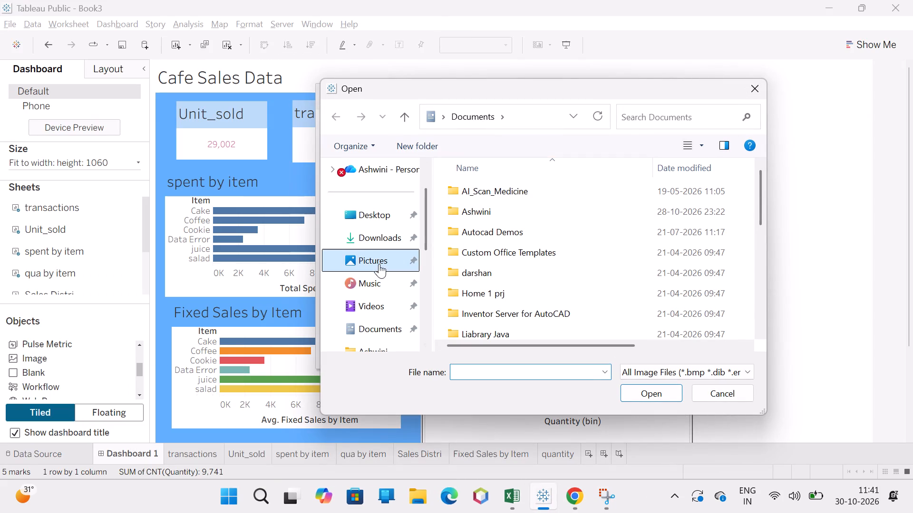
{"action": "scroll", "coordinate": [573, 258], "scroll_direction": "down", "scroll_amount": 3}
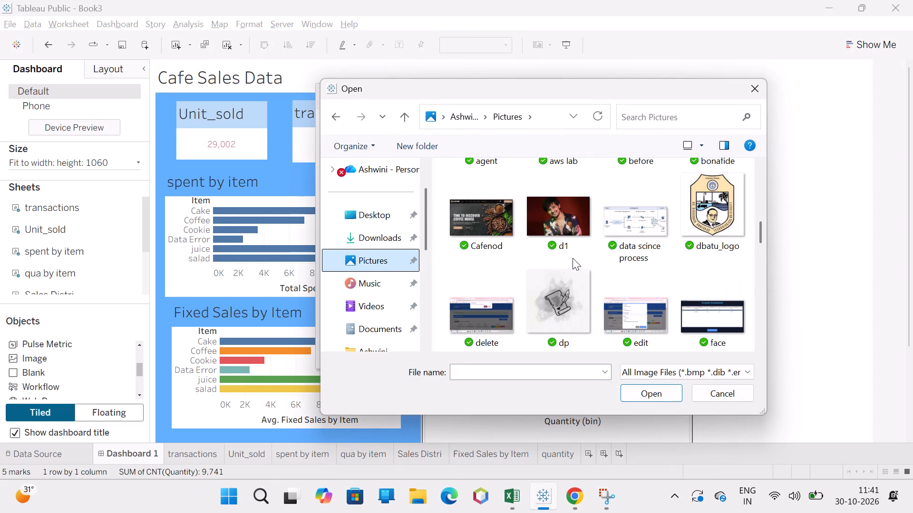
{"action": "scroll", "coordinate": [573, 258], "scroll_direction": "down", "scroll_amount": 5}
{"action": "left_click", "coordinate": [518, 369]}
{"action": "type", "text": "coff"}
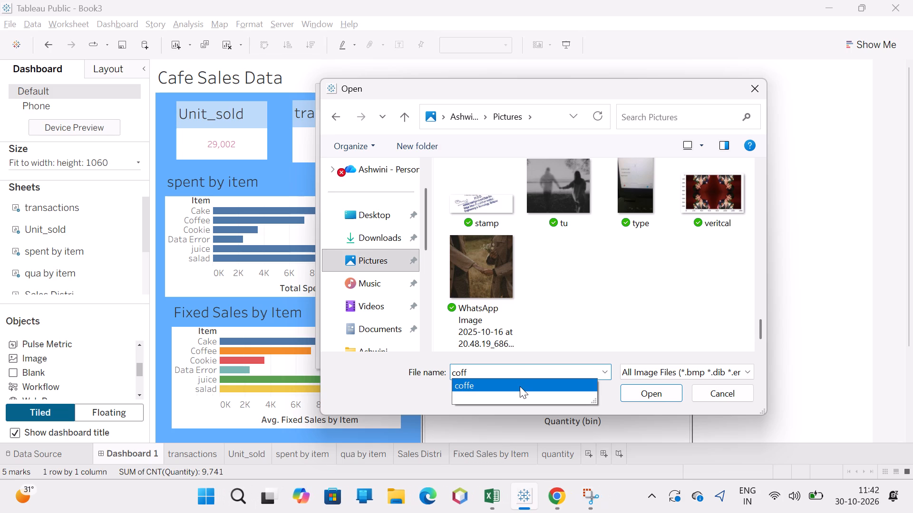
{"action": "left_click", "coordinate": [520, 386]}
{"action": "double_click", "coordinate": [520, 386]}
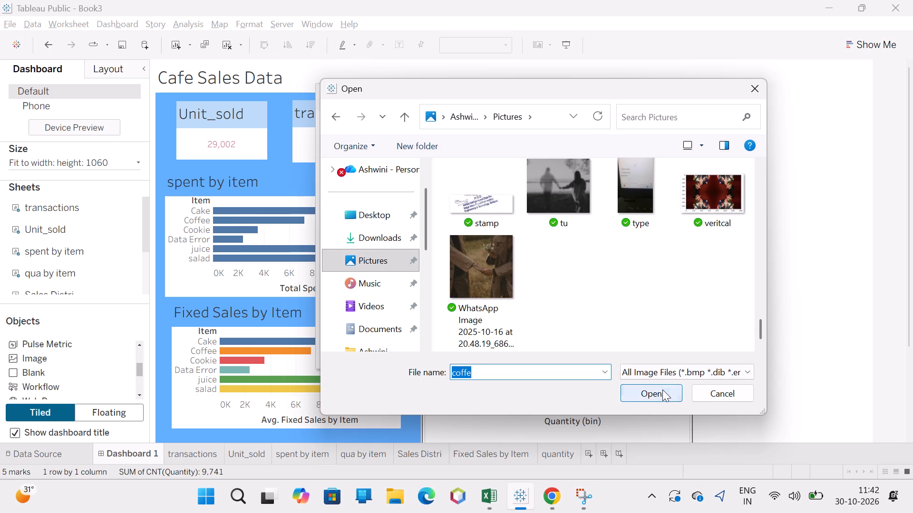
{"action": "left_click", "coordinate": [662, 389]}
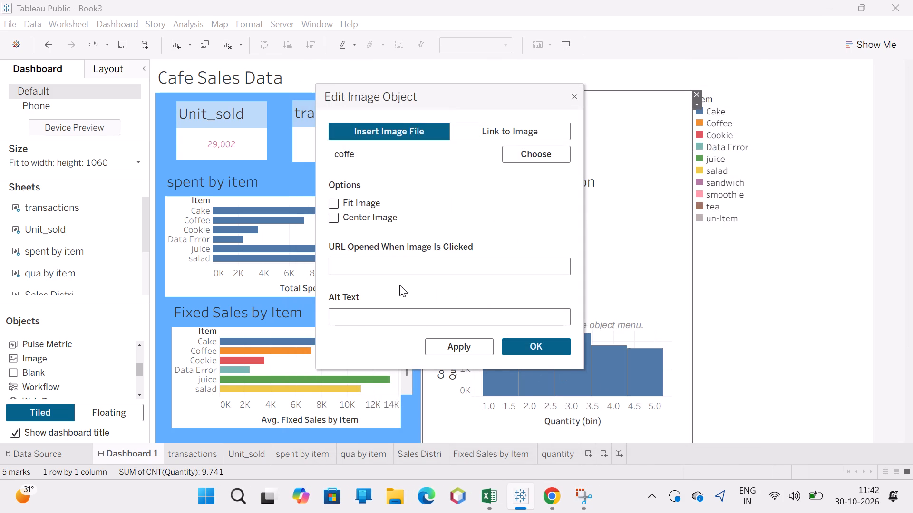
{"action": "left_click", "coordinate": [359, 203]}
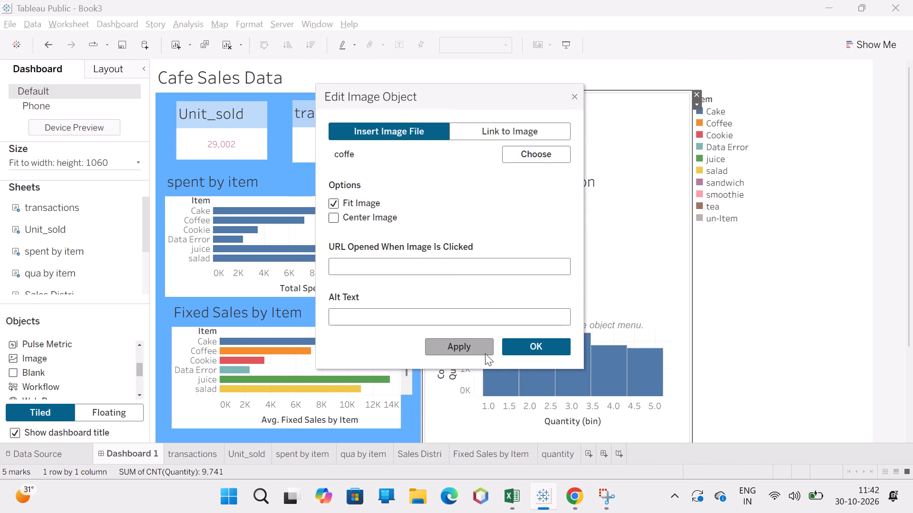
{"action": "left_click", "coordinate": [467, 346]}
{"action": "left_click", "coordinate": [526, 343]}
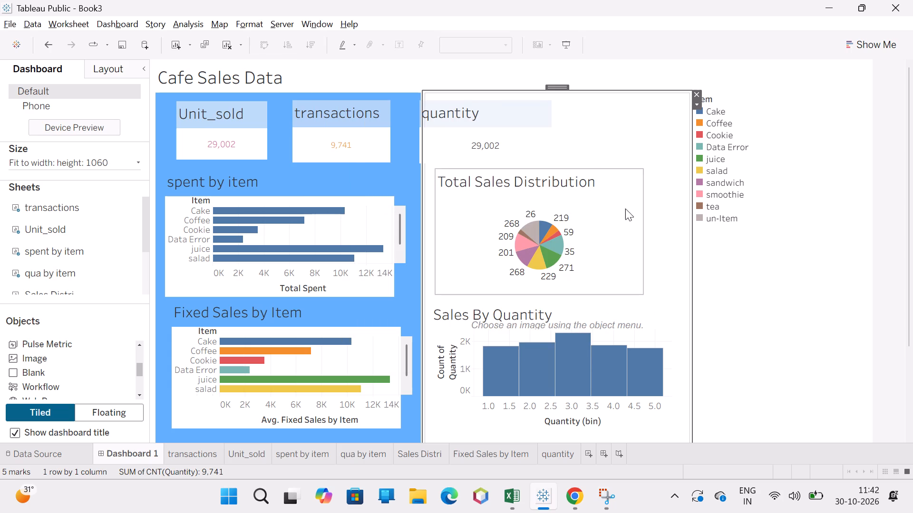
Make the image object floating and delete it from Dashboard 1.
{"action": "left_click", "coordinate": [625, 116]}
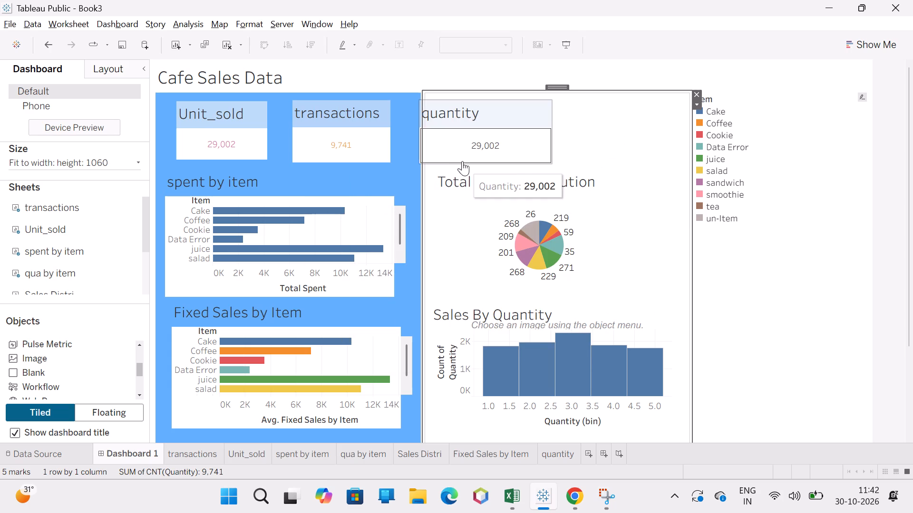
{"action": "left_click", "coordinate": [111, 69]}
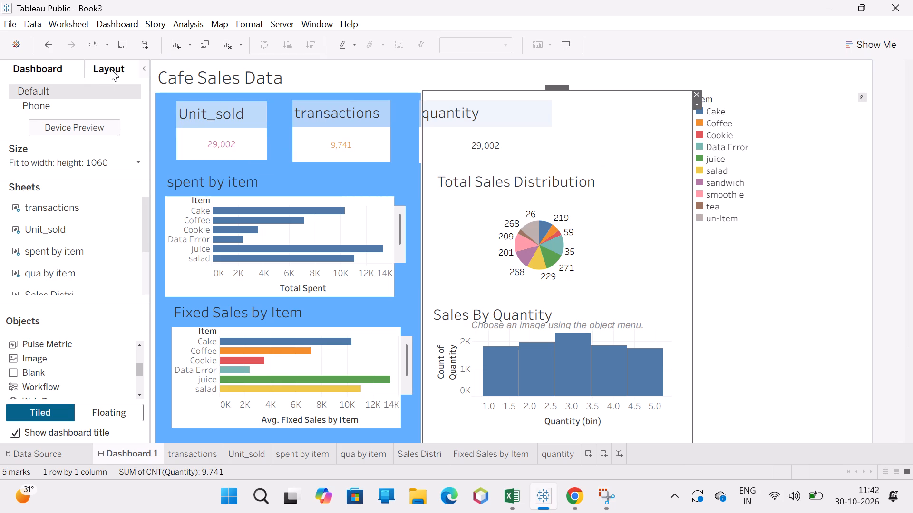
{"action": "left_click", "coordinate": [34, 136]}
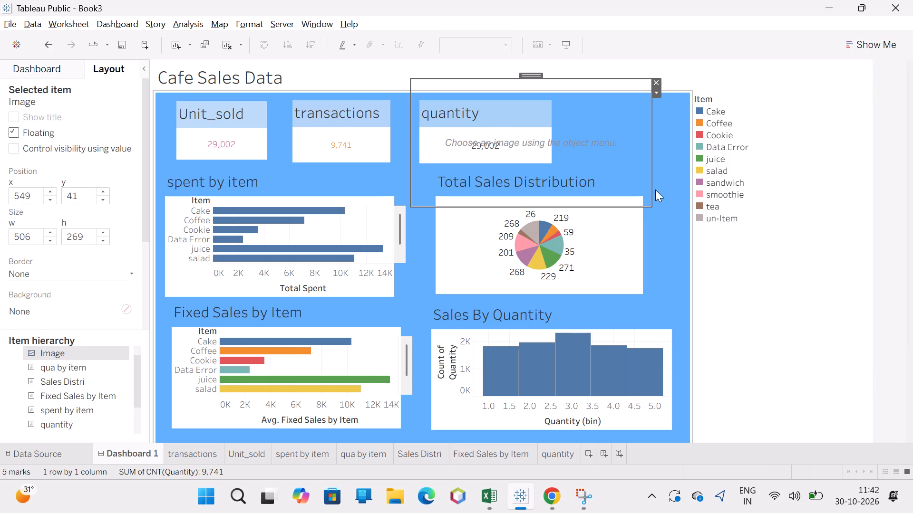
{"action": "left_click", "coordinate": [656, 83]}
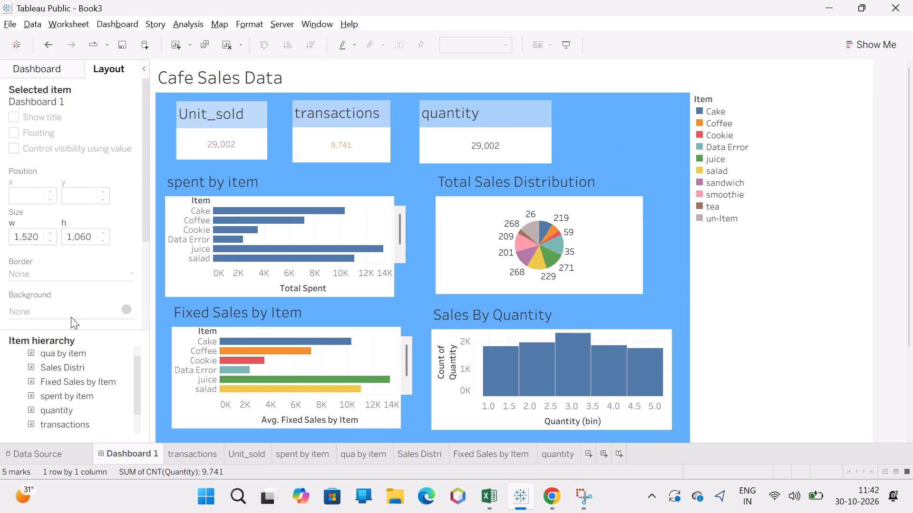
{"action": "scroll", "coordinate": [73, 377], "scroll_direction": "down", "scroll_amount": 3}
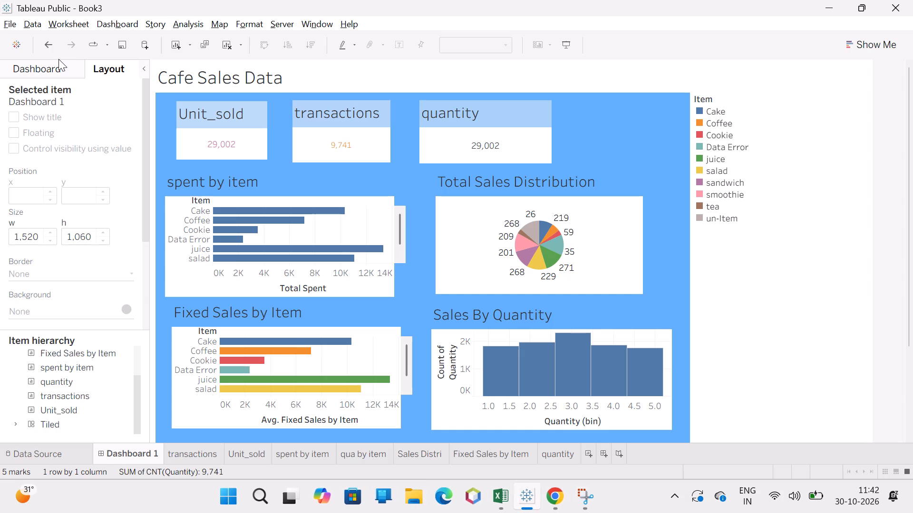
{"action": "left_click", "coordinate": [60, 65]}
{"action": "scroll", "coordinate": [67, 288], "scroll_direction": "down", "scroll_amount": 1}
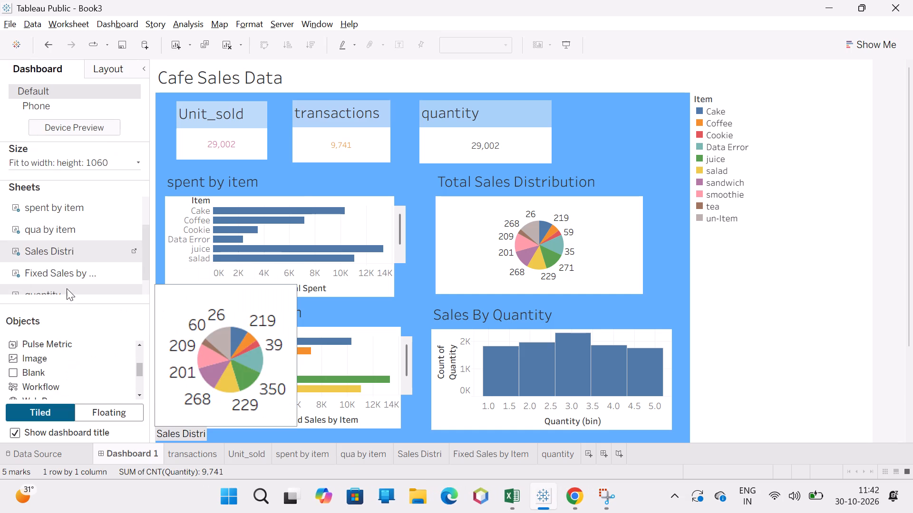
Switch to Chrome and look through more coffee cup image results, previewing the Dreamstime paper cup with the brown lid.
{"action": "left_click", "coordinate": [576, 507]}
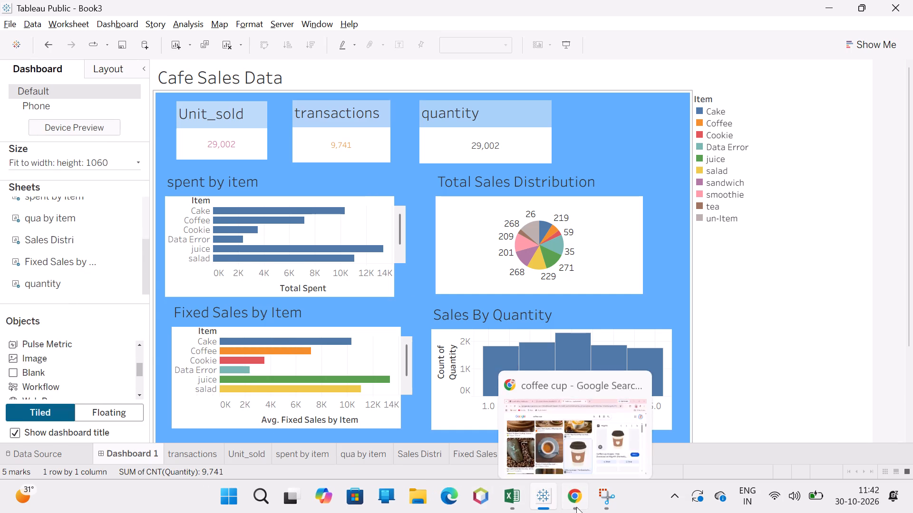
{"action": "scroll", "coordinate": [557, 371], "scroll_direction": "down", "scroll_amount": 2}
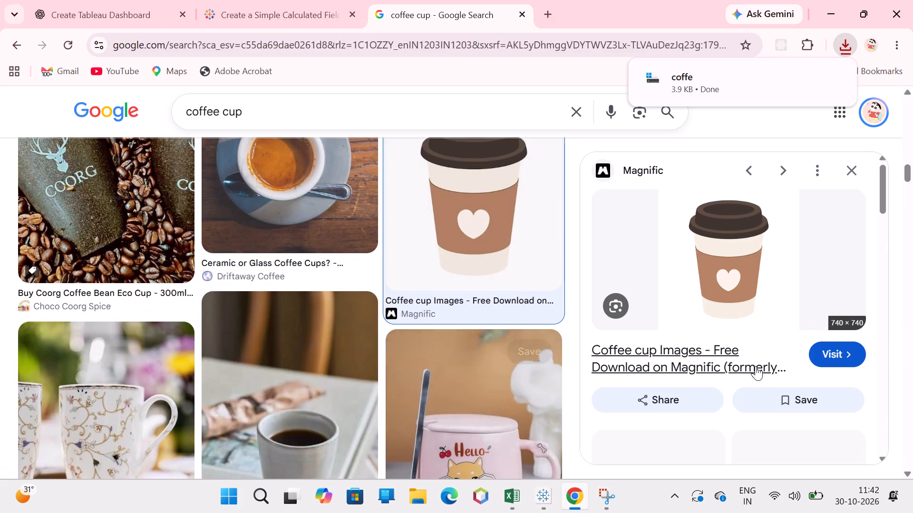
{"action": "scroll", "coordinate": [756, 366], "scroll_direction": "down", "scroll_amount": 5}
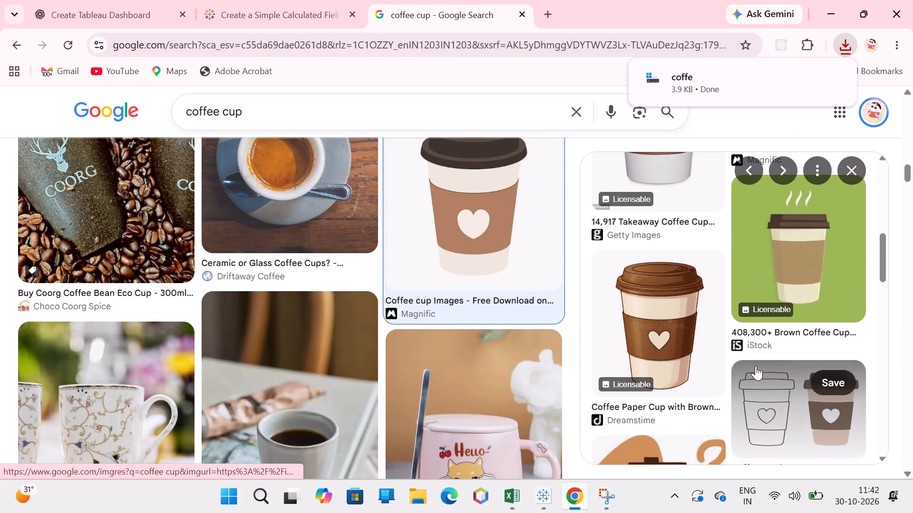
{"action": "left_click", "coordinate": [693, 327]}
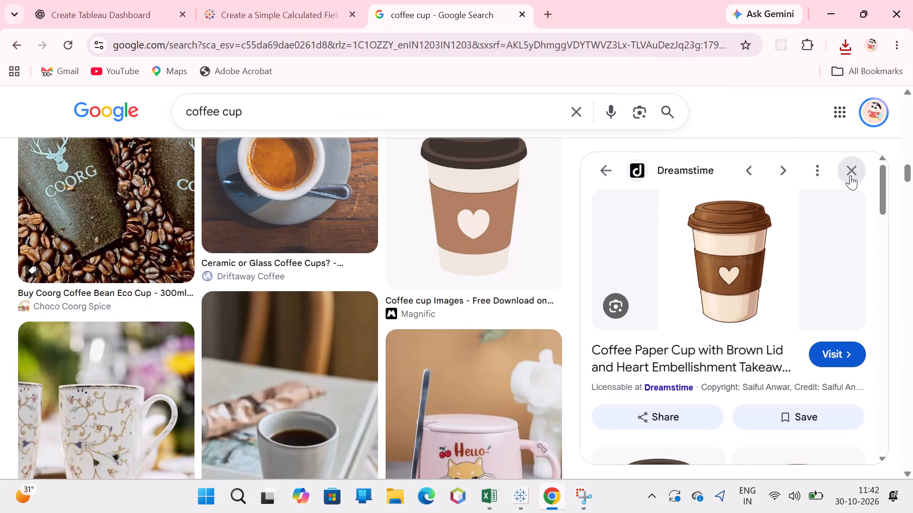
{"action": "left_click", "coordinate": [850, 175]}
{"action": "scroll", "coordinate": [521, 345], "scroll_direction": "down", "scroll_amount": 1}
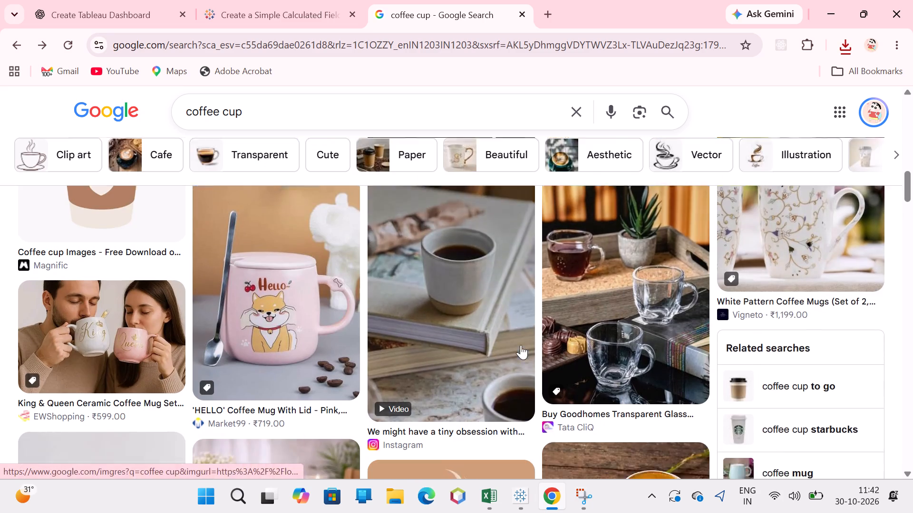
{"action": "scroll", "coordinate": [521, 345], "scroll_direction": "down", "scroll_amount": 2}
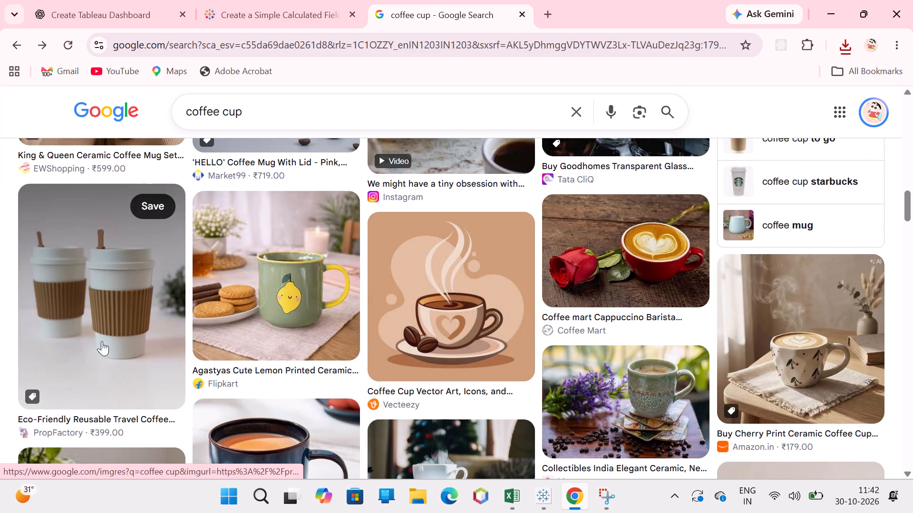
Save the Vecteezy steaming coffee cup illustration to the Pictures folder as cf, with the file type JPEG Image.
{"action": "left_click", "coordinate": [396, 312]}
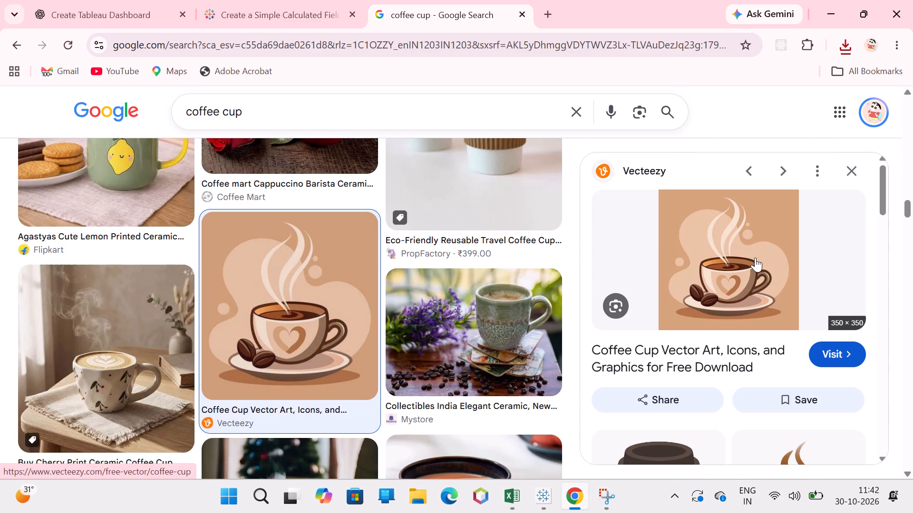
{"action": "right_click", "coordinate": [755, 257]}
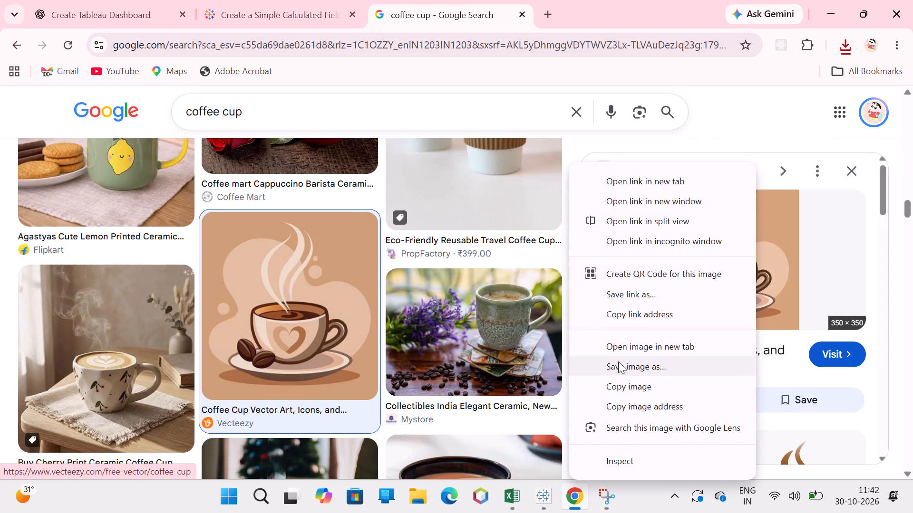
{"action": "left_click", "coordinate": [651, 366]}
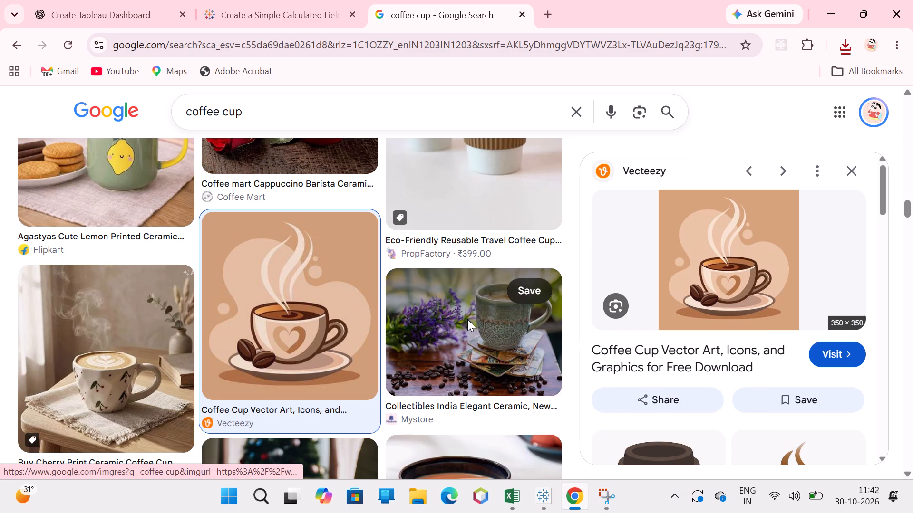
{"action": "key", "text": "BackSpace"}
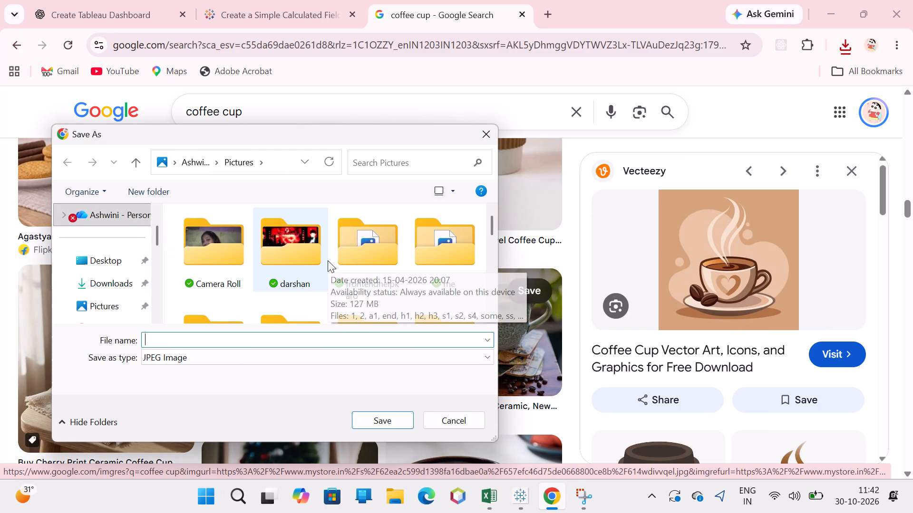
{"action": "type", "text": "co"}
{"action": "key", "text": "BackSpace"}
{"action": "key", "text": "f"}
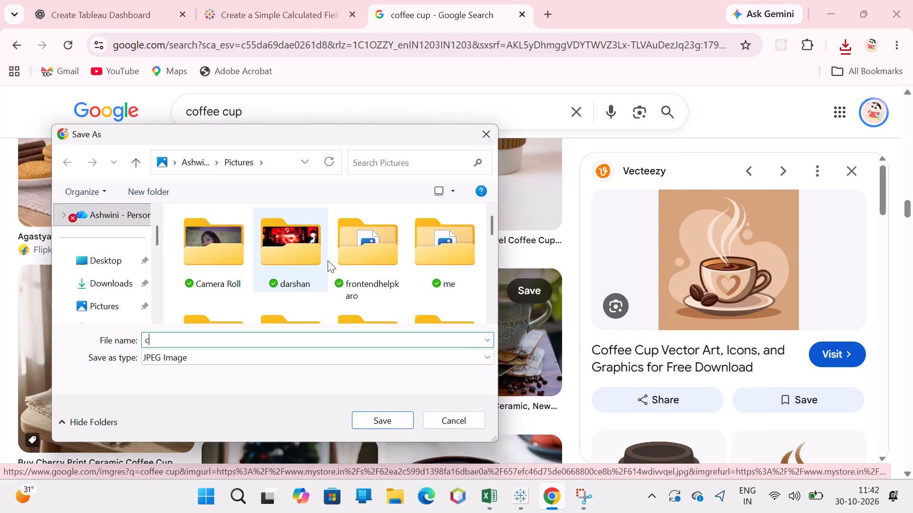
{"action": "left_click", "coordinate": [389, 422]}
Switch to Tableau Public and add an image object to Dashboard 1 using the cf file from Pictures.
{"action": "key", "text": "alt+Tab"}
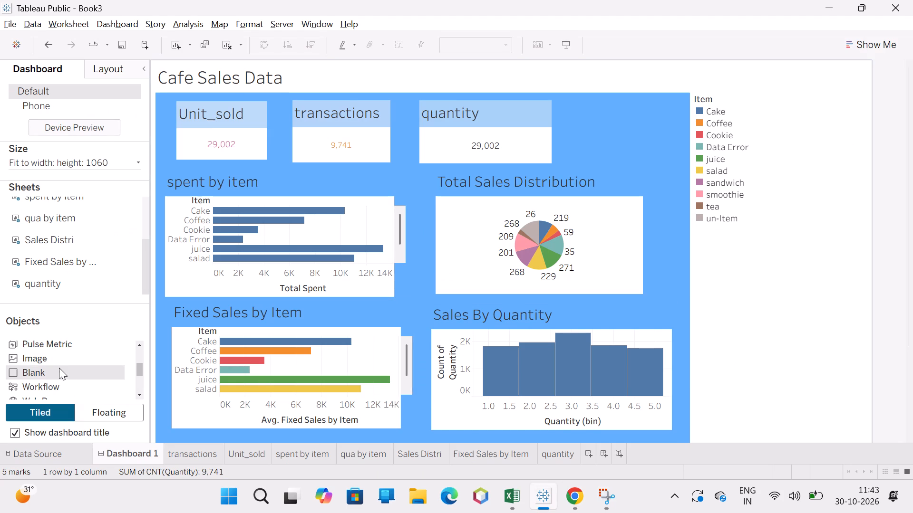
{"action": "left_click", "coordinate": [66, 356]}
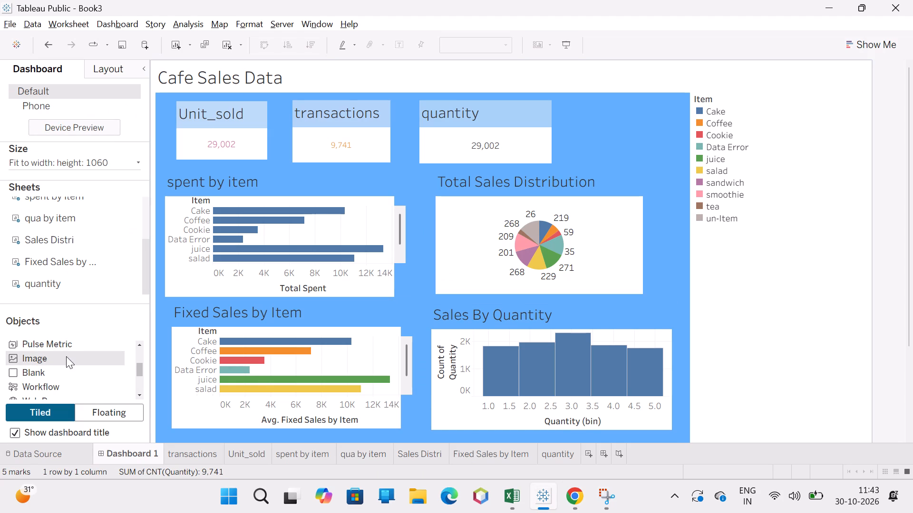
{"action": "double_click", "coordinate": [43, 359]}
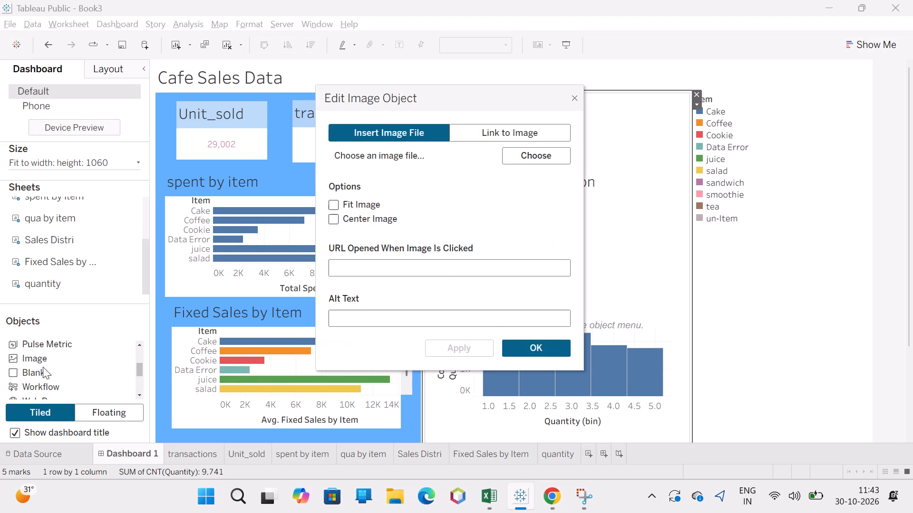
{"action": "left_click", "coordinate": [527, 159]}
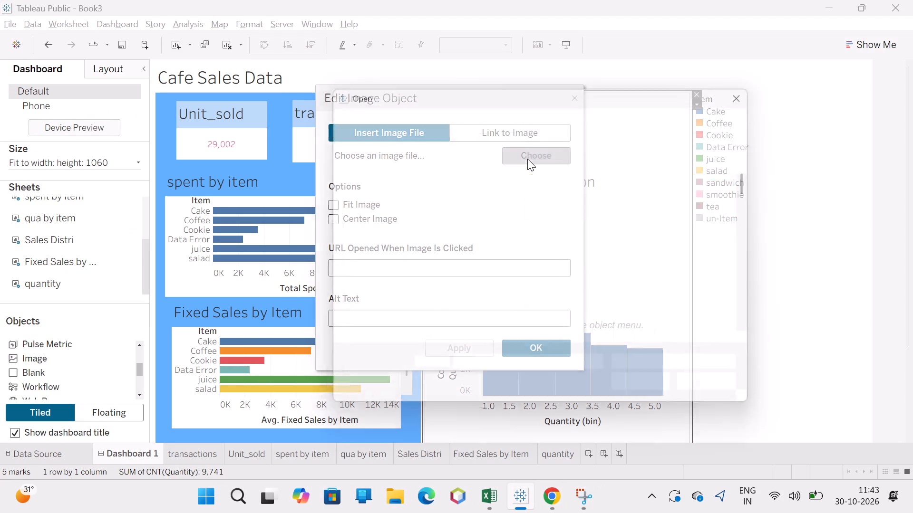
{"action": "left_click", "coordinate": [472, 367]}
{"action": "type", "text": "cf"}
{"action": "left_click", "coordinate": [474, 388]}
{"action": "left_click", "coordinate": [474, 388]}
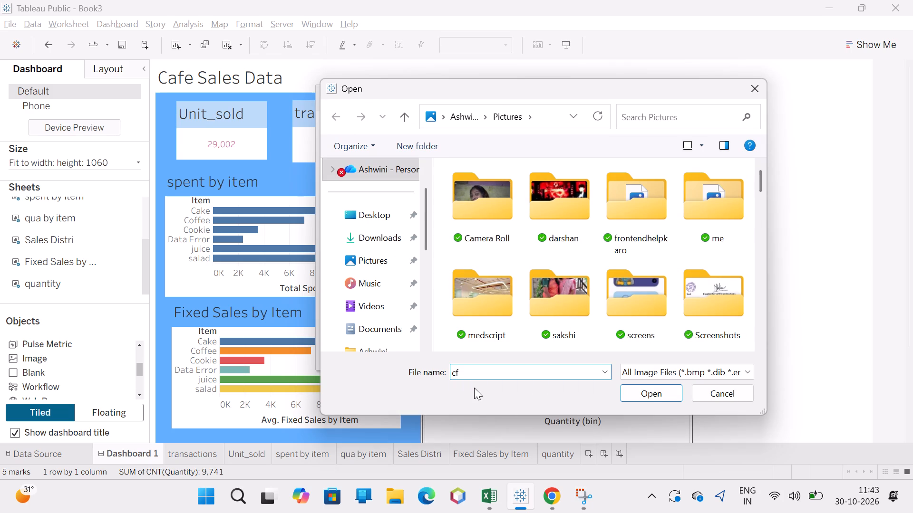
{"action": "left_click", "coordinate": [660, 395]}
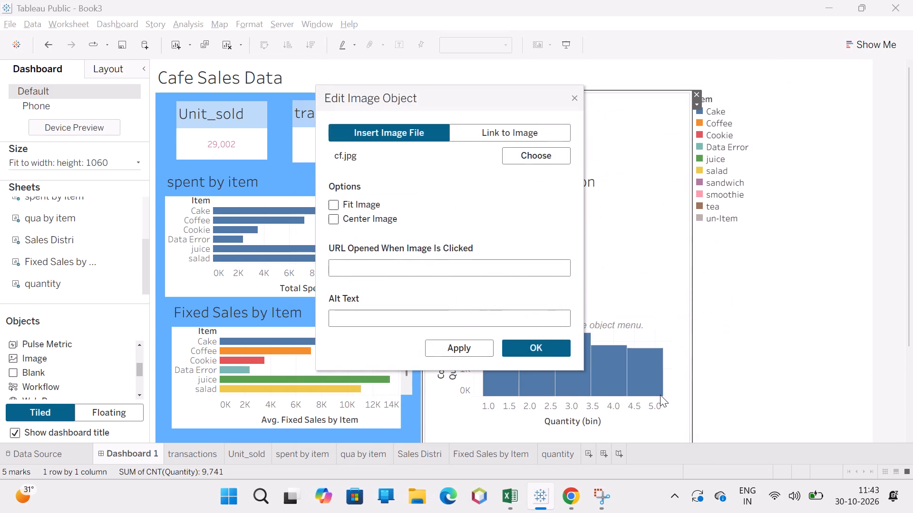
{"action": "left_click", "coordinate": [488, 349]}
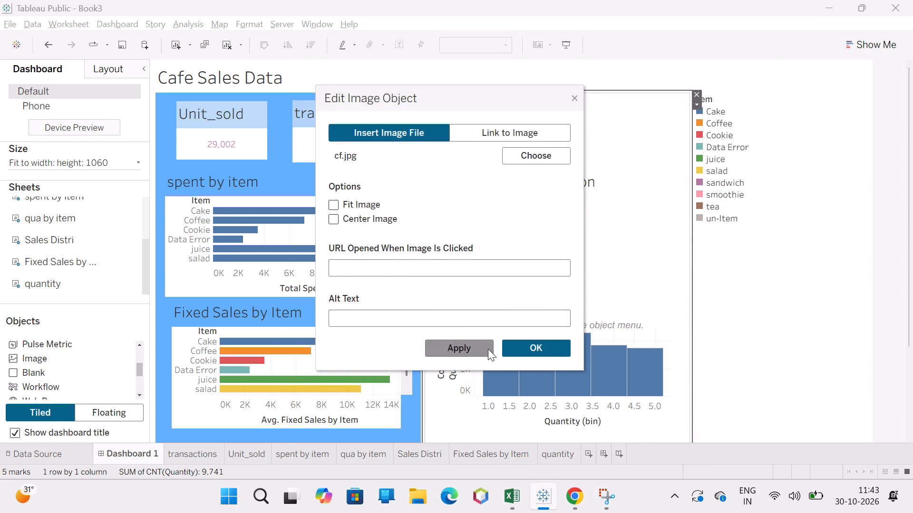
{"action": "left_click", "coordinate": [520, 347]}
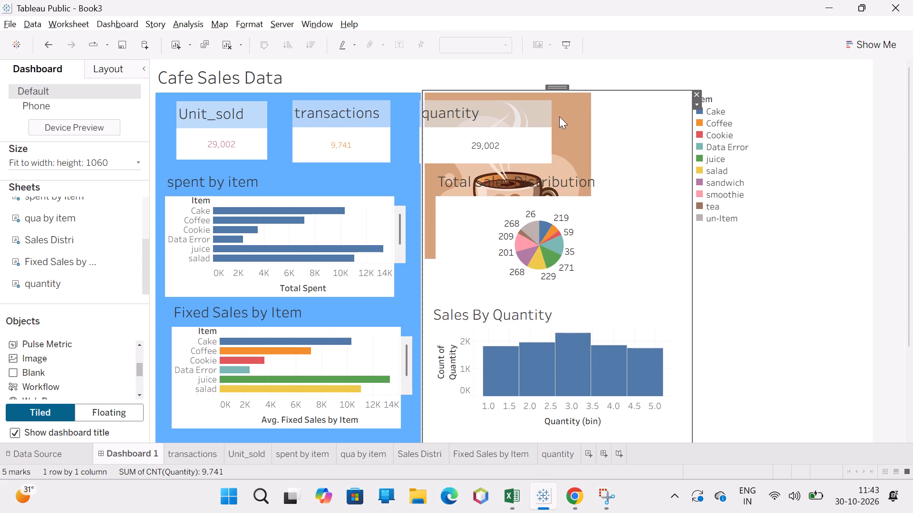
Make the cf.jpg image floating and shrink it to about 172 wide by 173 high.
{"action": "left_click", "coordinate": [564, 119]}
{"action": "left_click", "coordinate": [583, 122]}
{"action": "left_click", "coordinate": [116, 68]}
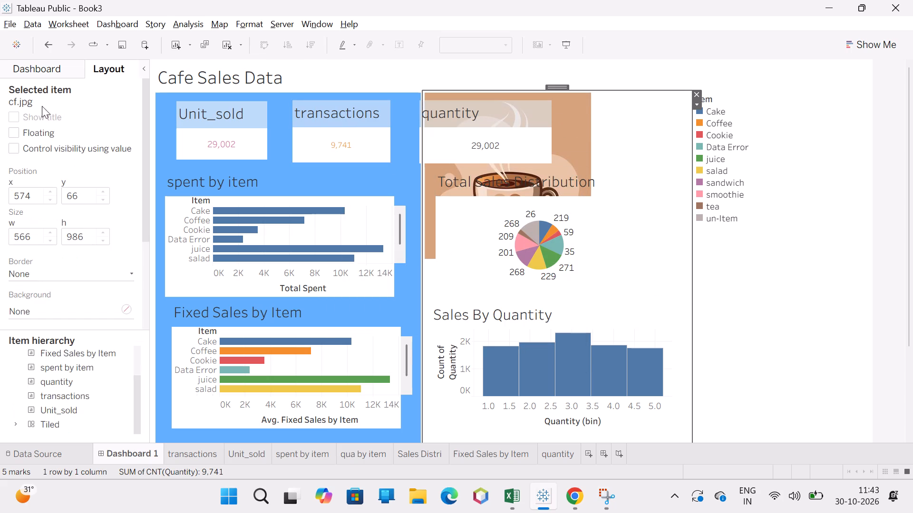
{"action": "left_click", "coordinate": [20, 130]}
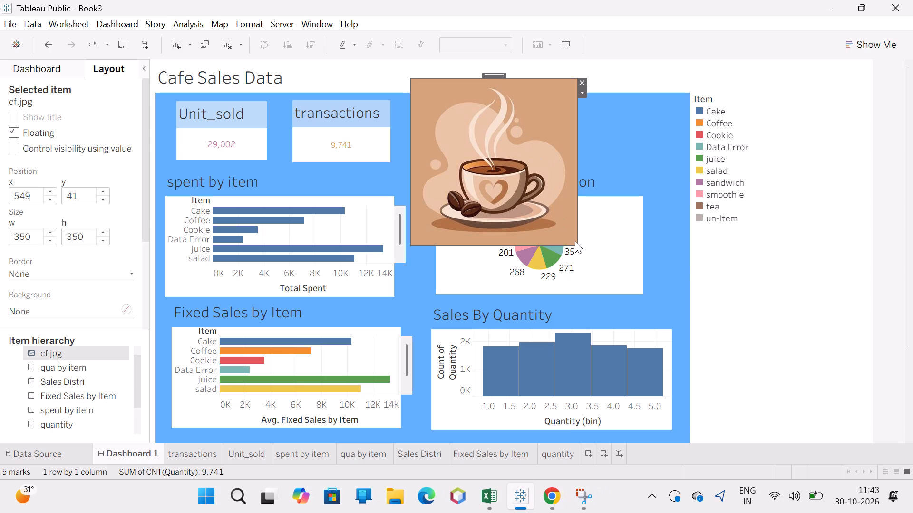
{"action": "left_click_drag", "start_coordinate": [577, 240], "coordinate": [553, 204]}
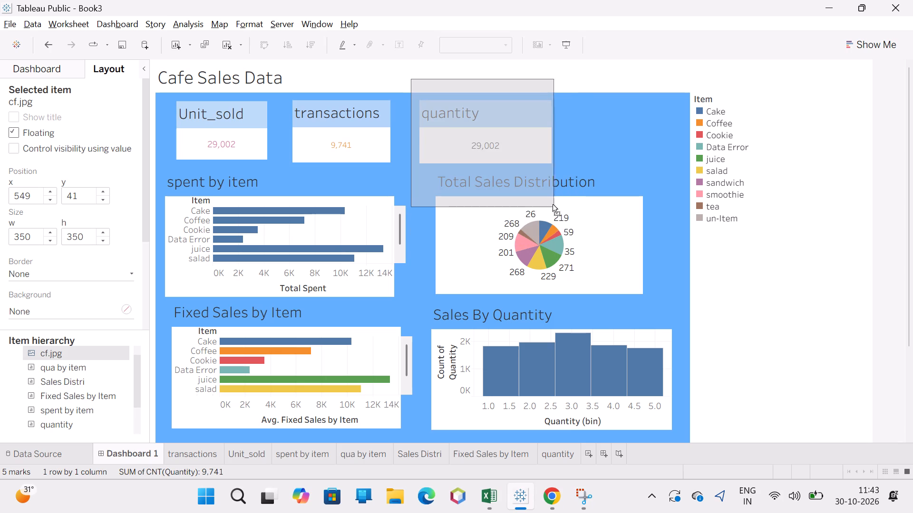
{"action": "left_click_drag", "start_coordinate": [553, 204], "coordinate": [522, 178]}
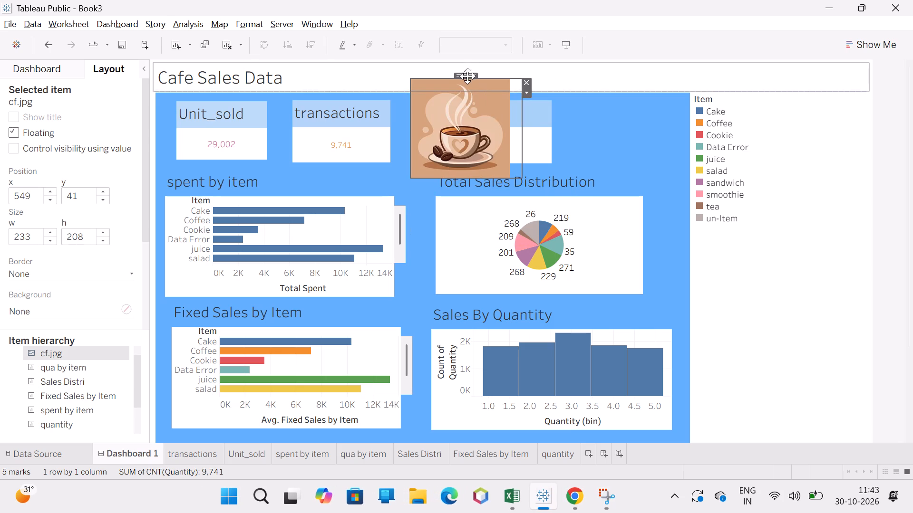
{"action": "left_click_drag", "start_coordinate": [467, 78], "coordinate": [467, 95]}
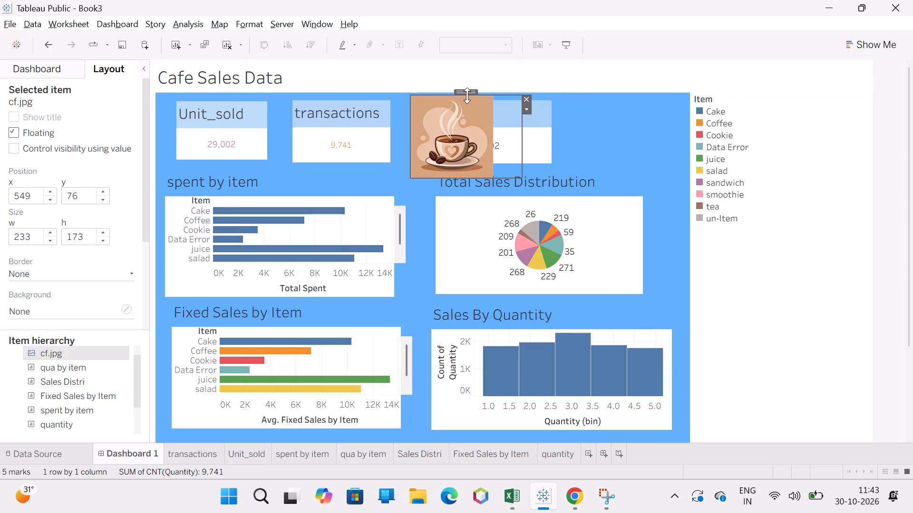
{"action": "left_click", "coordinate": [469, 96]}
{"action": "left_click_drag", "start_coordinate": [522, 137], "coordinate": [499, 137]}
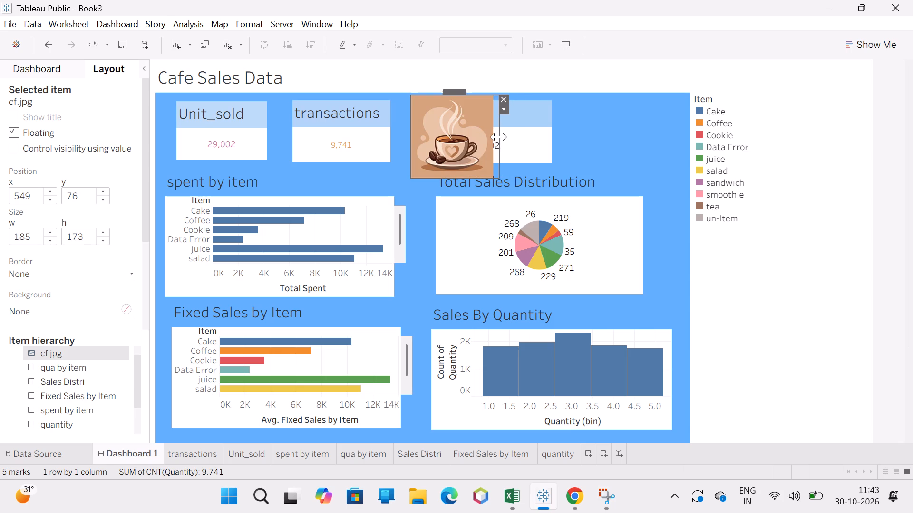
{"action": "left_click_drag", "start_coordinate": [499, 138], "coordinate": [494, 137]}
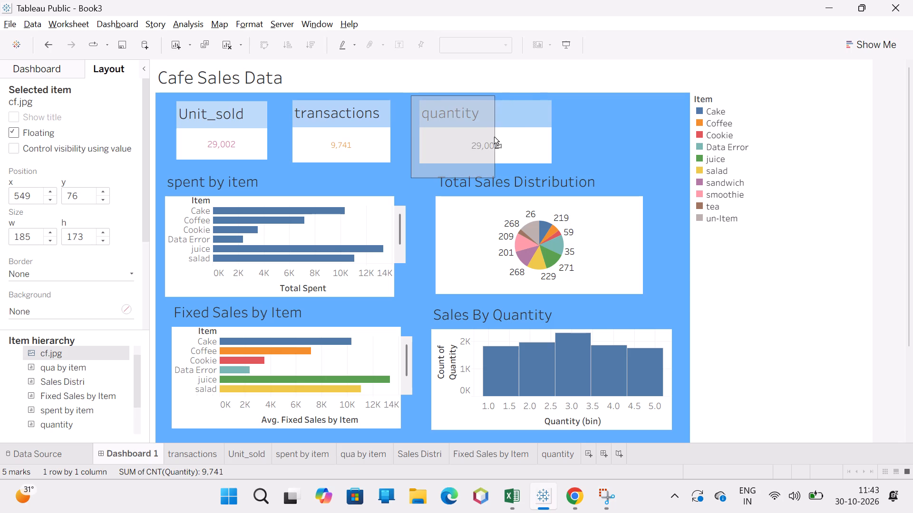
{"action": "left_click_drag", "start_coordinate": [494, 137], "coordinate": [493, 136]}
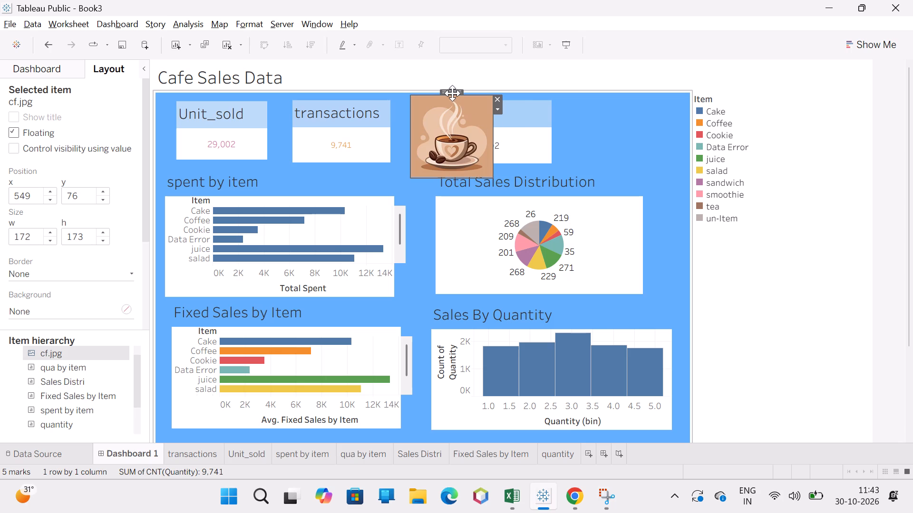
Move the coffee image beside the quantity card in the dashboard's upper-right corner, at about x 945, y 77.
{"action": "left_click_drag", "start_coordinate": [452, 93], "coordinate": [641, 94]}
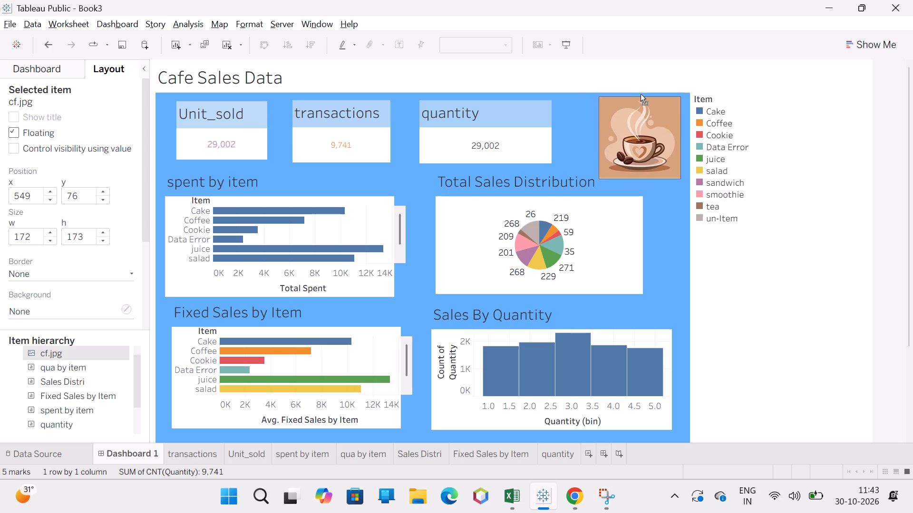
{"action": "left_click_drag", "start_coordinate": [641, 94], "coordinate": [641, 94]}
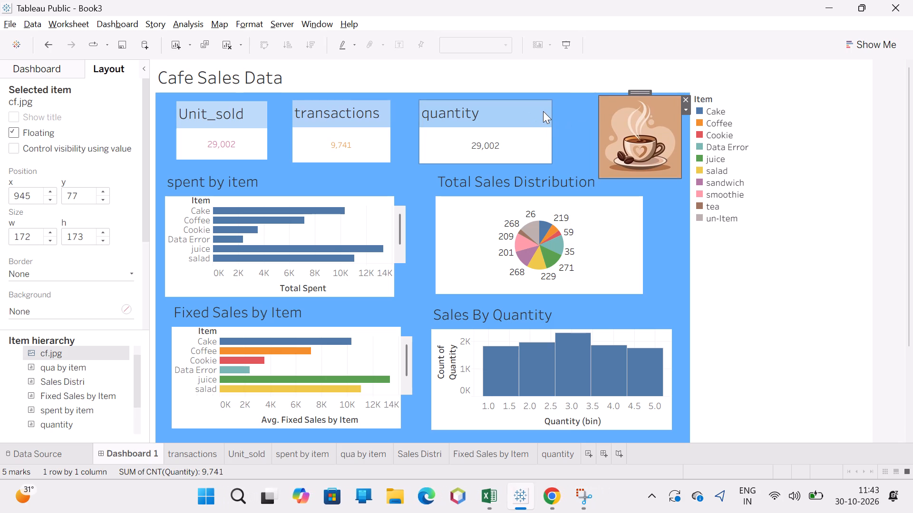
Change the background colour of the Blank object behind the charts to pale pink.
{"action": "left_click", "coordinate": [543, 111]}
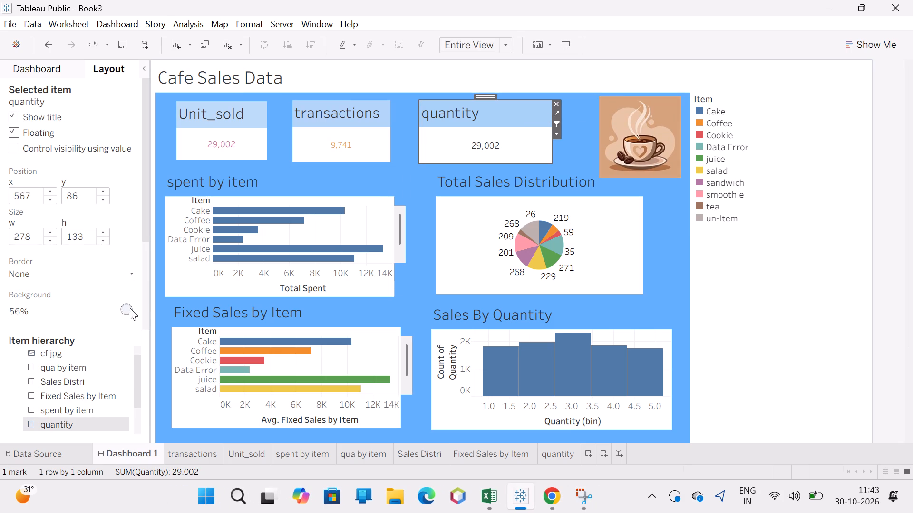
{"action": "left_click", "coordinate": [129, 312]}
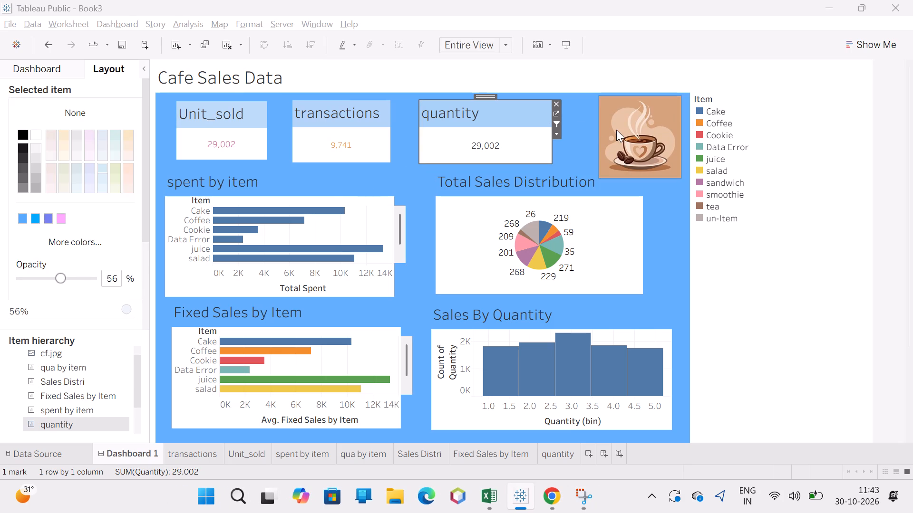
{"action": "left_click", "coordinate": [571, 142]}
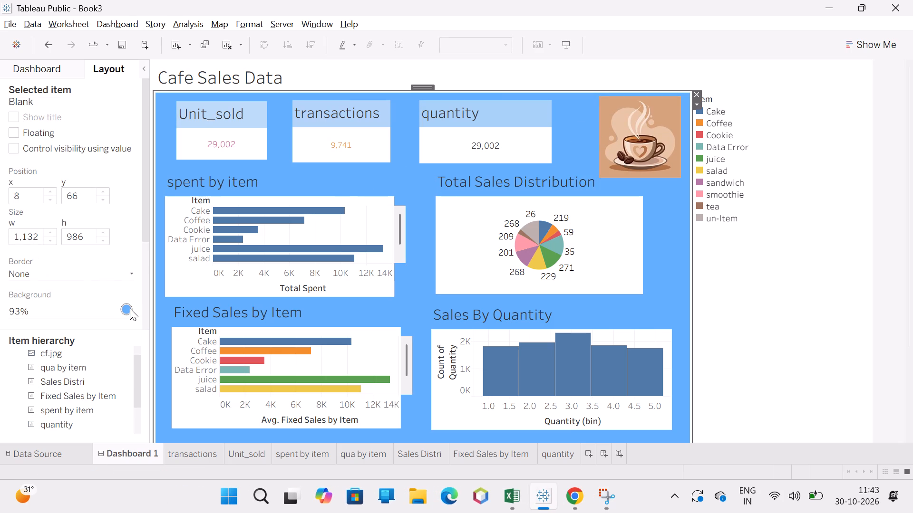
{"action": "left_click", "coordinate": [130, 308]}
{"action": "left_click", "coordinate": [124, 175]}
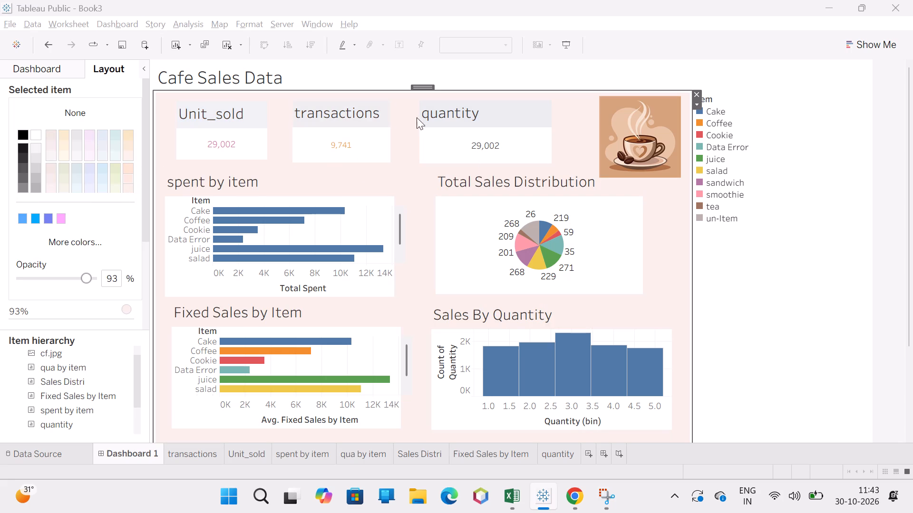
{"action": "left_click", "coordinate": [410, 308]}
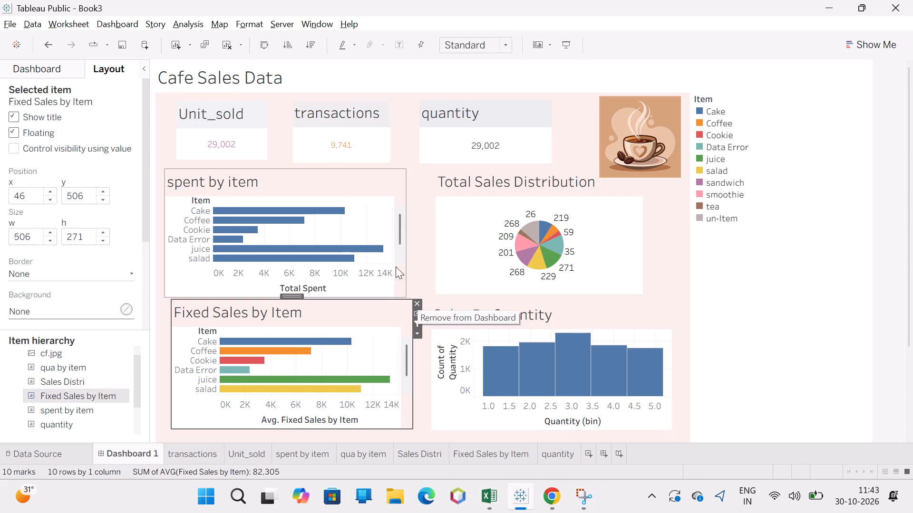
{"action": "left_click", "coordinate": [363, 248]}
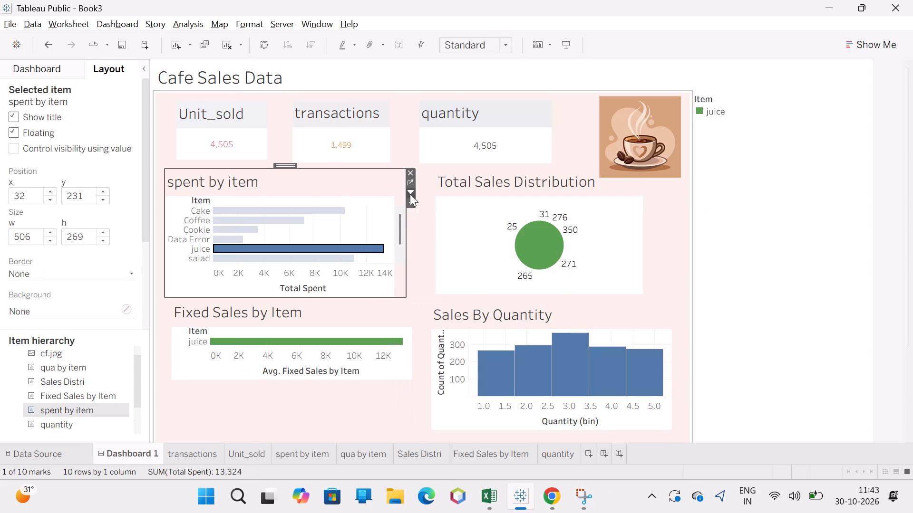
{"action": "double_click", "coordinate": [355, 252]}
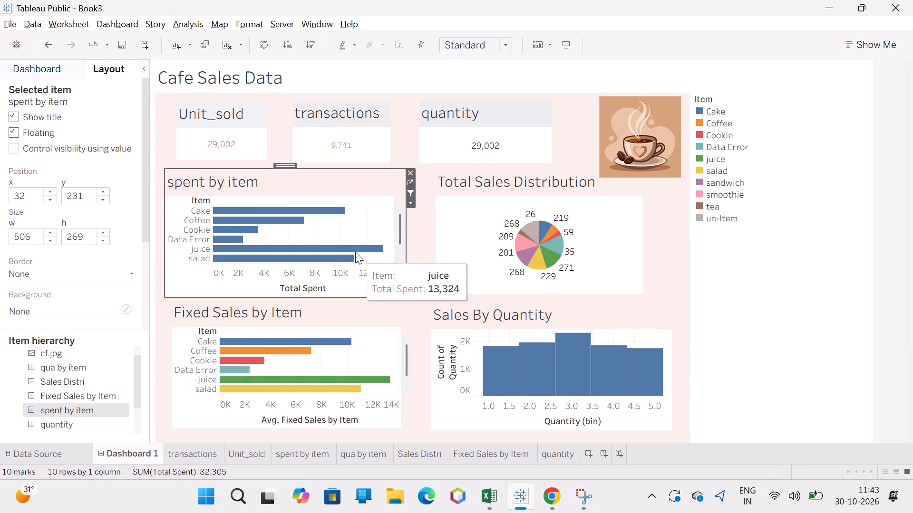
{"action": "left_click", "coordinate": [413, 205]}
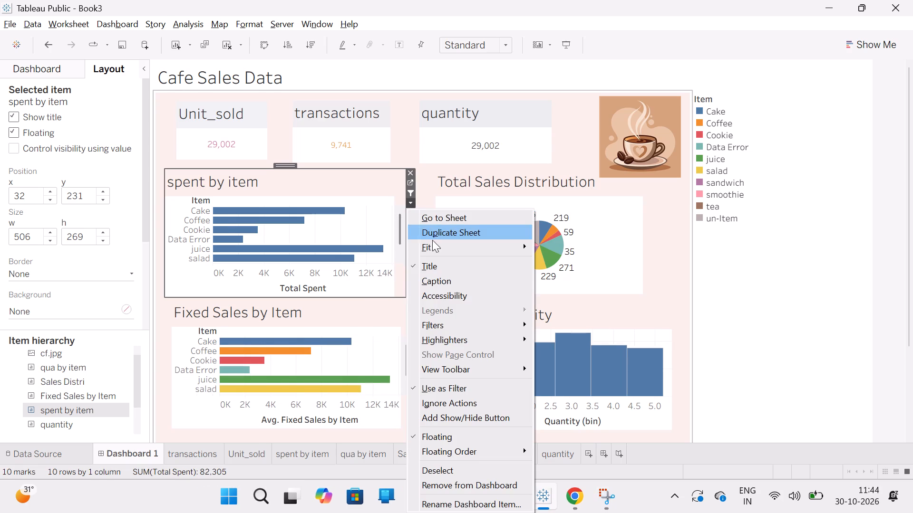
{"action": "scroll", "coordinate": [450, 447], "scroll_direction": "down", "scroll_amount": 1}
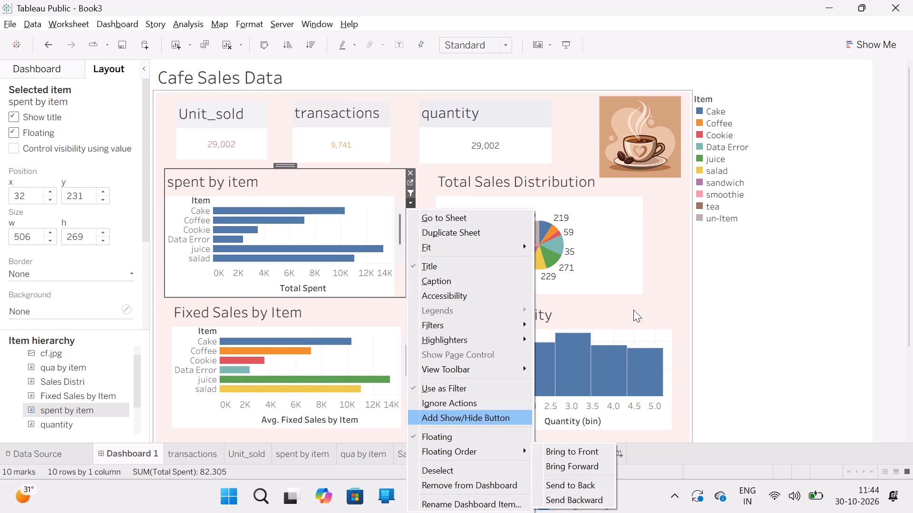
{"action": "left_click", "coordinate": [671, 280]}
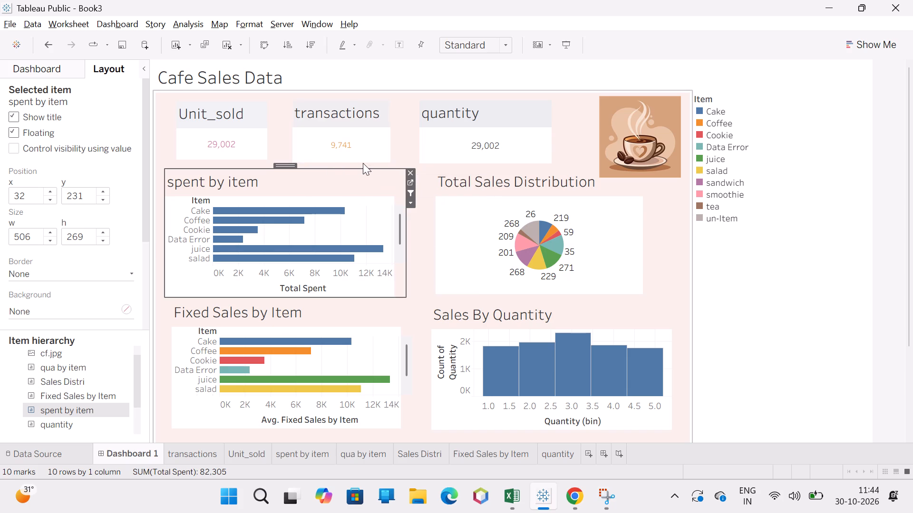
Change the Unit_sold card's background to pale pink and reduce its opacity.
{"action": "left_click", "coordinate": [251, 116]}
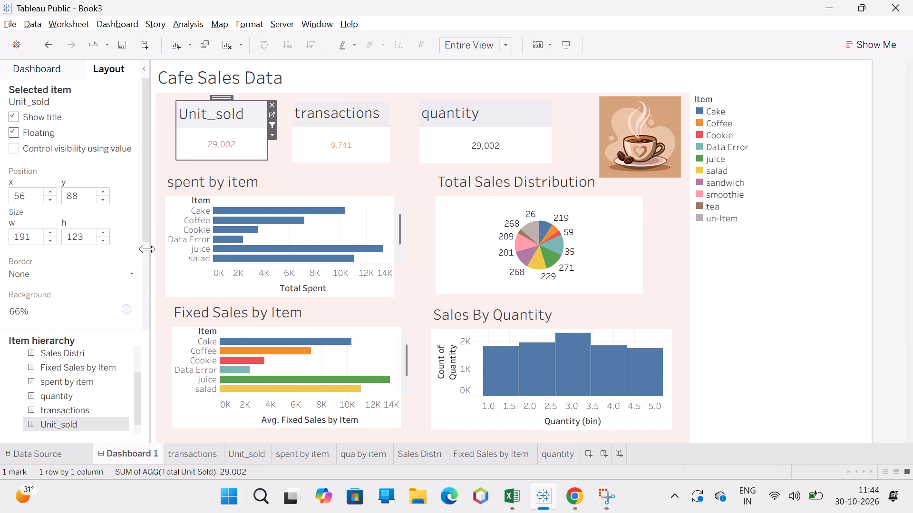
{"action": "left_click", "coordinate": [129, 307]}
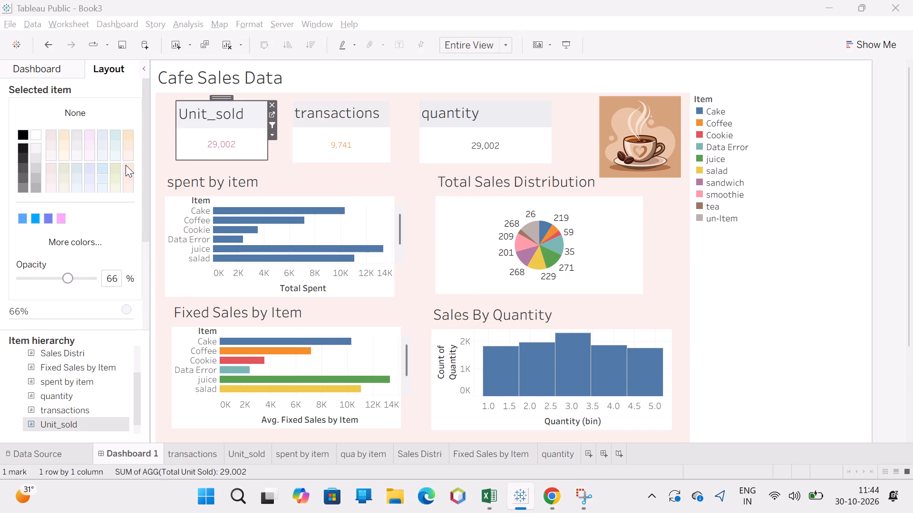
{"action": "left_click", "coordinate": [126, 165]}
{"action": "left_click", "coordinate": [45, 277]}
{"action": "left_click", "coordinate": [45, 277]}
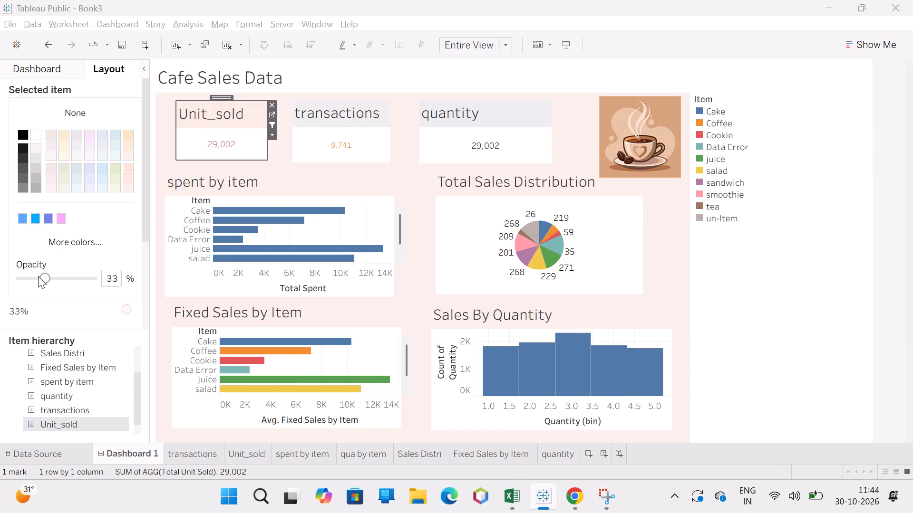
{"action": "left_click", "coordinate": [38, 276]}
Change the backgrounds of the transactions and quantity cards to the same pale pink.
{"action": "left_click", "coordinate": [377, 119]}
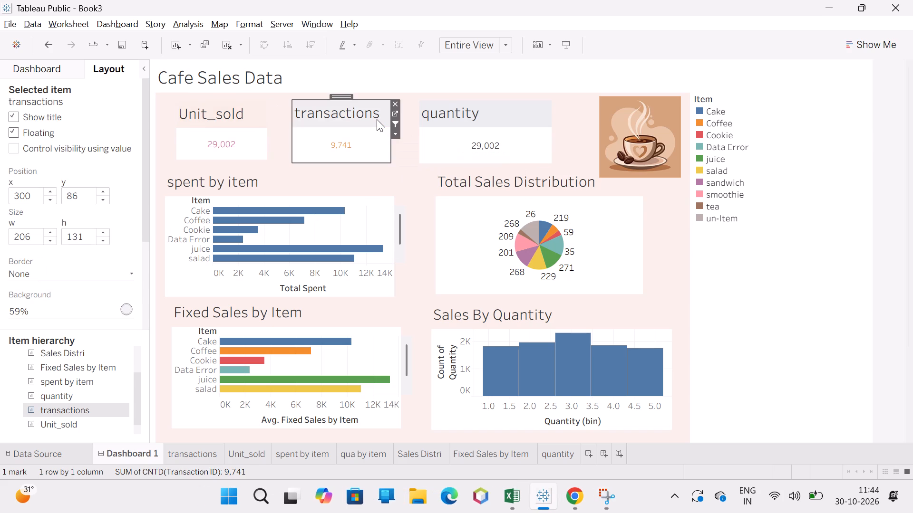
{"action": "left_click", "coordinate": [126, 314]}
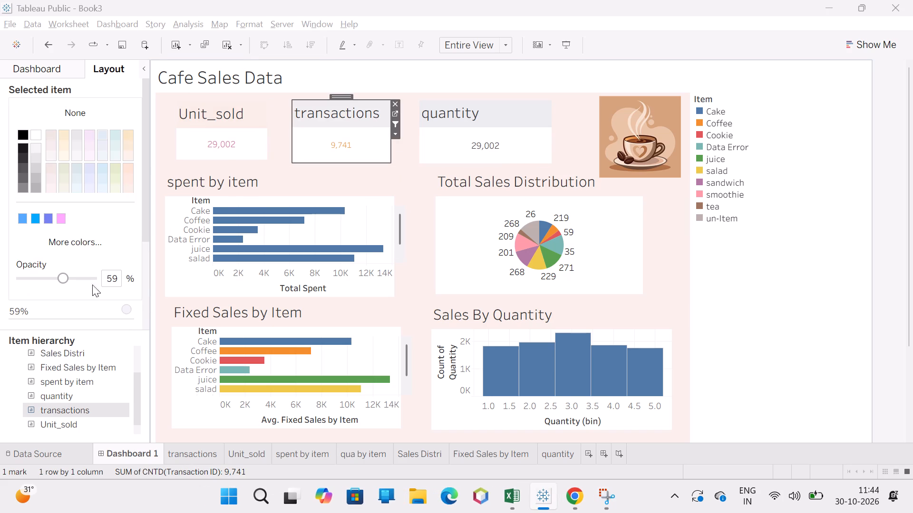
{"action": "left_click", "coordinate": [125, 168]}
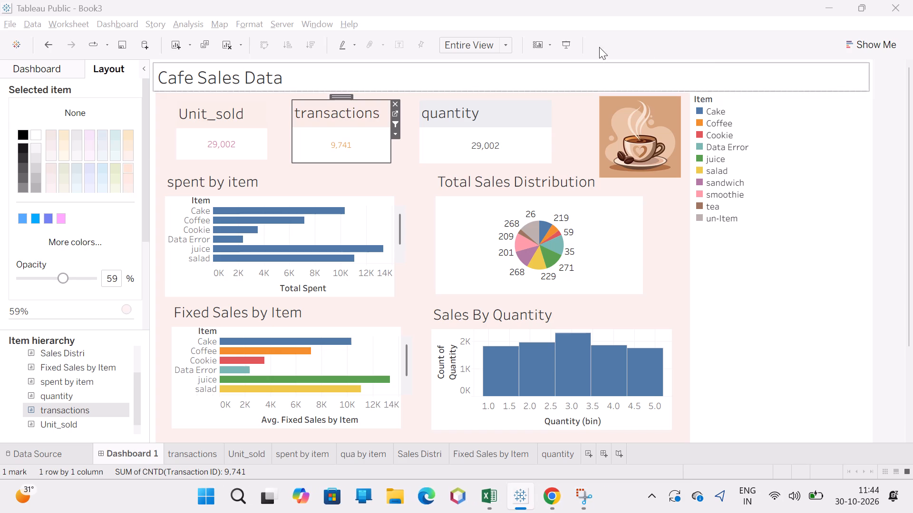
{"action": "left_click", "coordinate": [538, 122]}
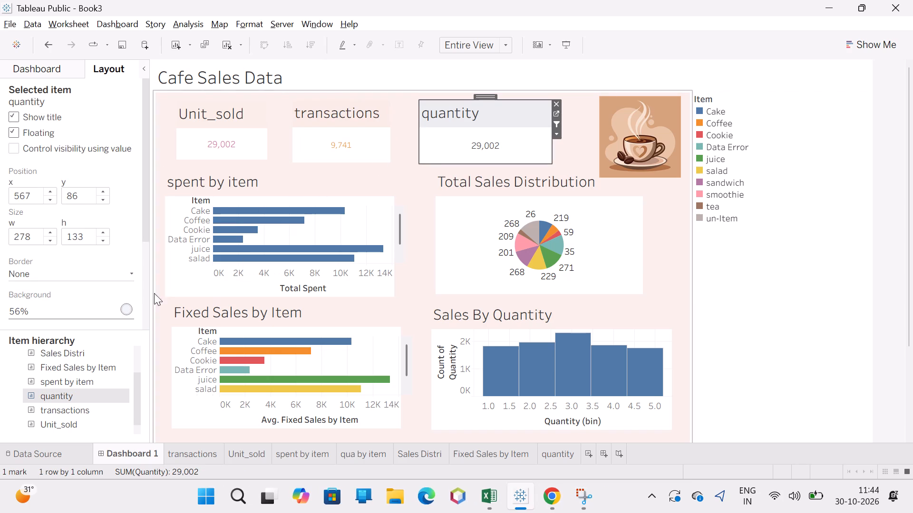
{"action": "left_click", "coordinate": [128, 307]}
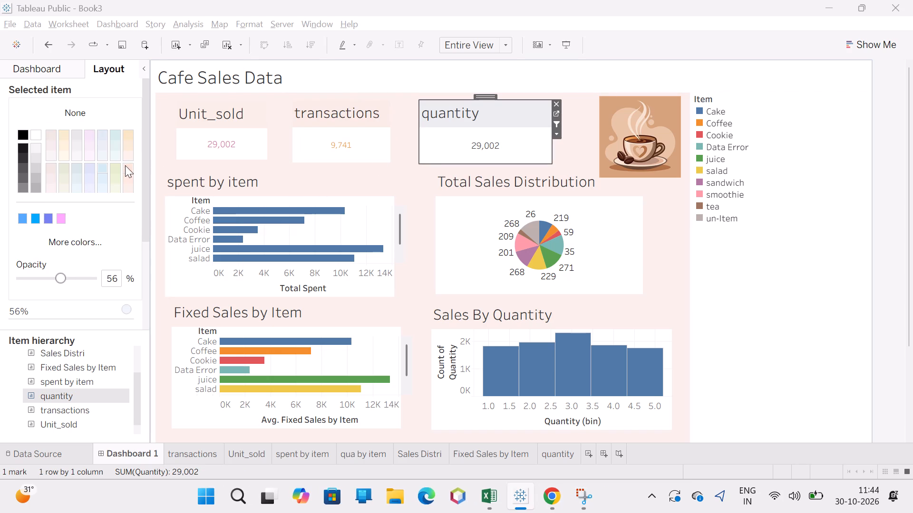
{"action": "left_click", "coordinate": [126, 166]}
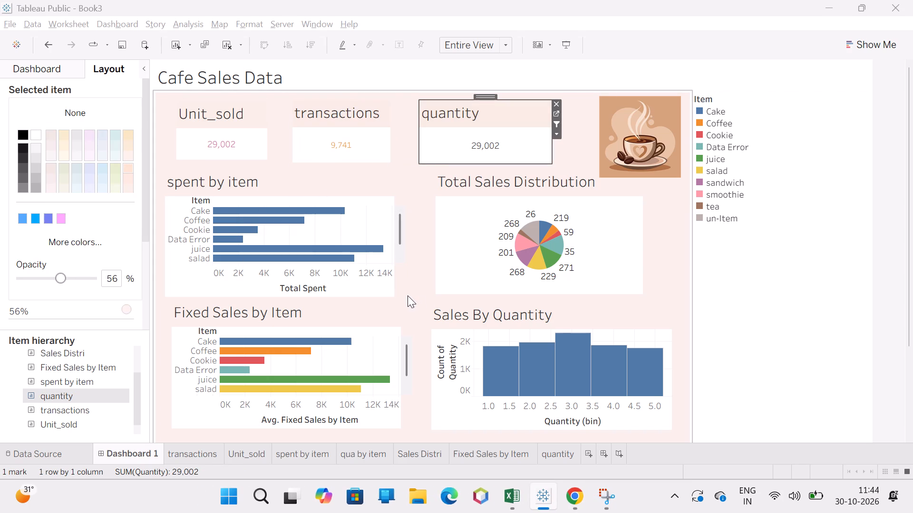
{"action": "left_click", "coordinate": [407, 297]}
Set the Sales By Quantity chart's background on the dashboard to the same pale pink.
{"action": "left_click", "coordinate": [468, 408]}
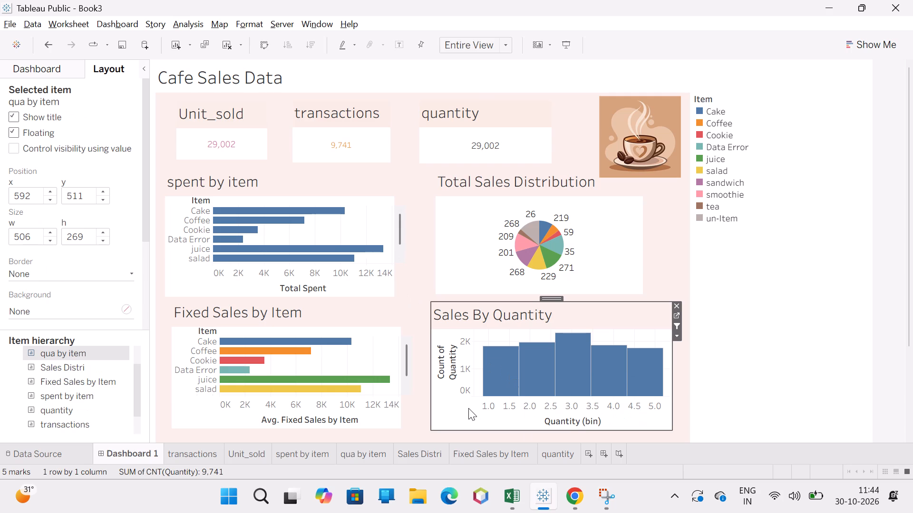
{"action": "left_click", "coordinate": [679, 334]}
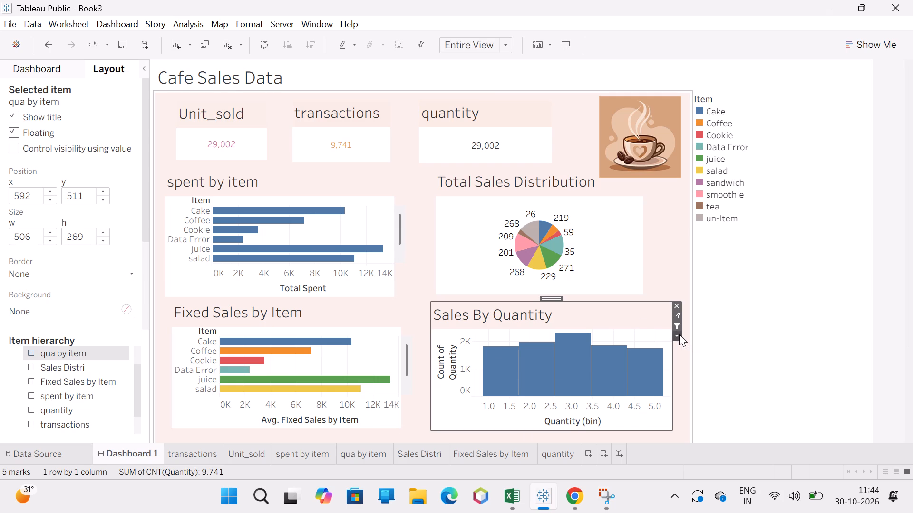
{"action": "left_click", "coordinate": [129, 310]}
{"action": "left_click", "coordinate": [125, 167]}
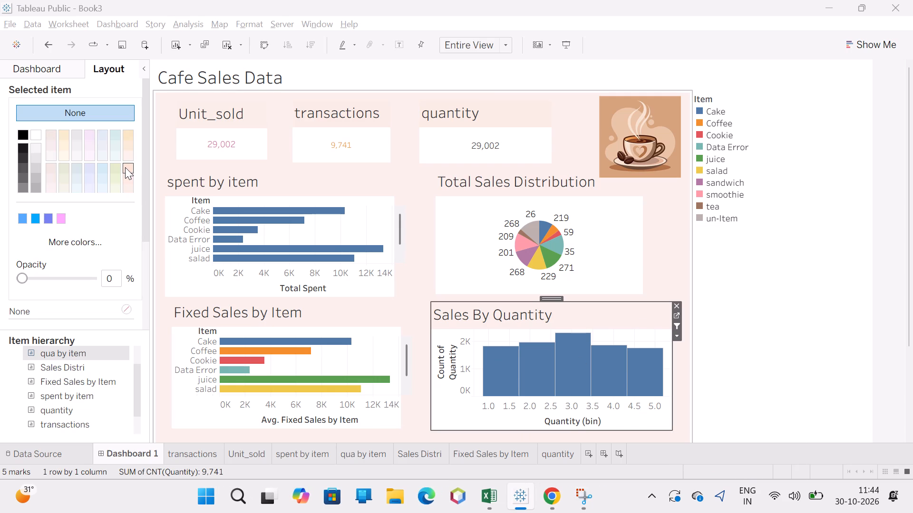
{"action": "left_click", "coordinate": [510, 377]}
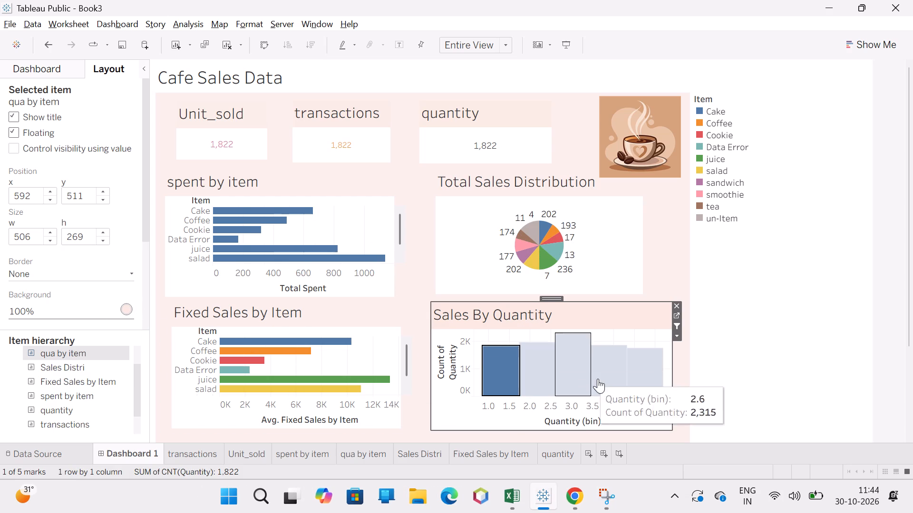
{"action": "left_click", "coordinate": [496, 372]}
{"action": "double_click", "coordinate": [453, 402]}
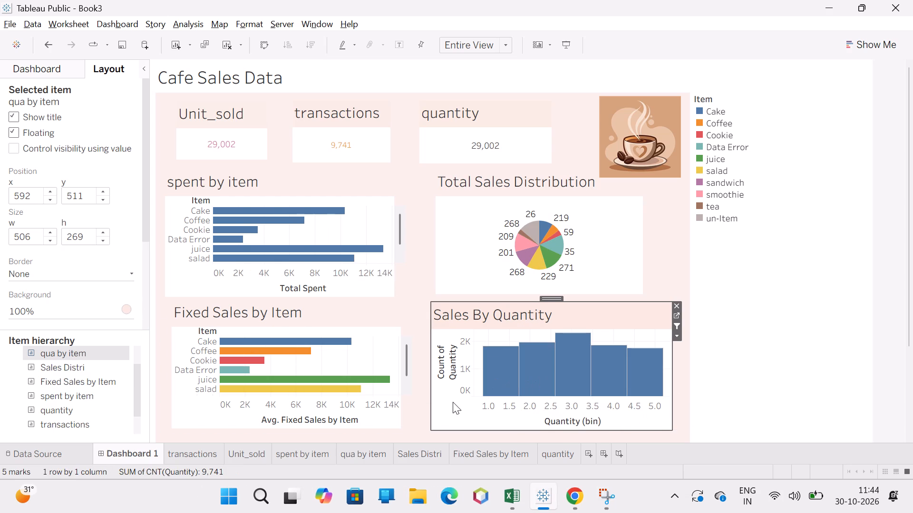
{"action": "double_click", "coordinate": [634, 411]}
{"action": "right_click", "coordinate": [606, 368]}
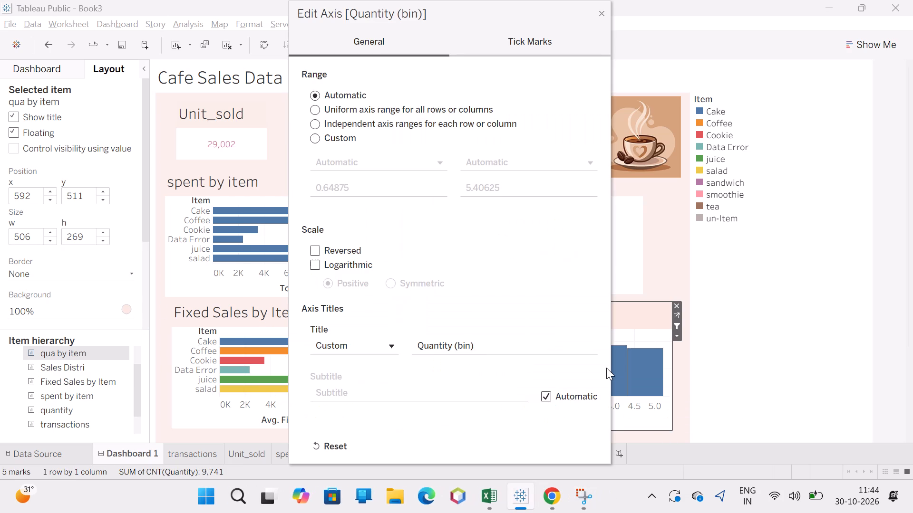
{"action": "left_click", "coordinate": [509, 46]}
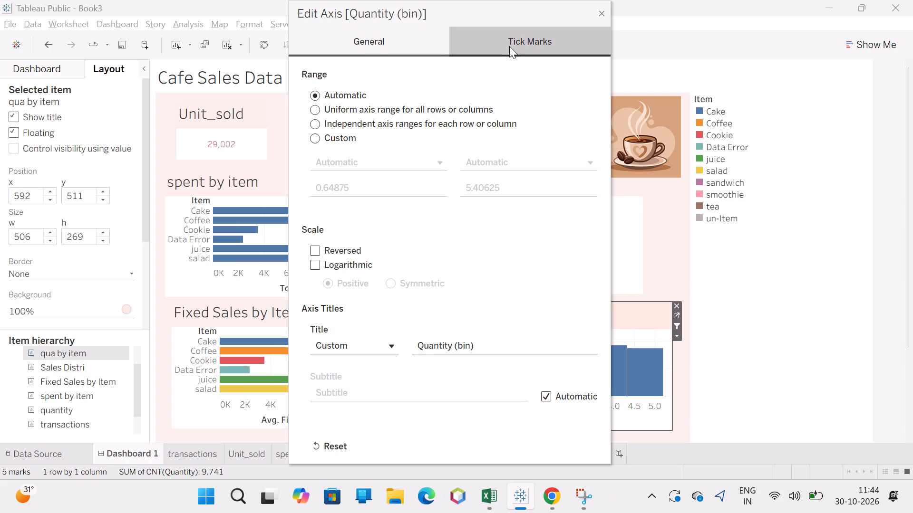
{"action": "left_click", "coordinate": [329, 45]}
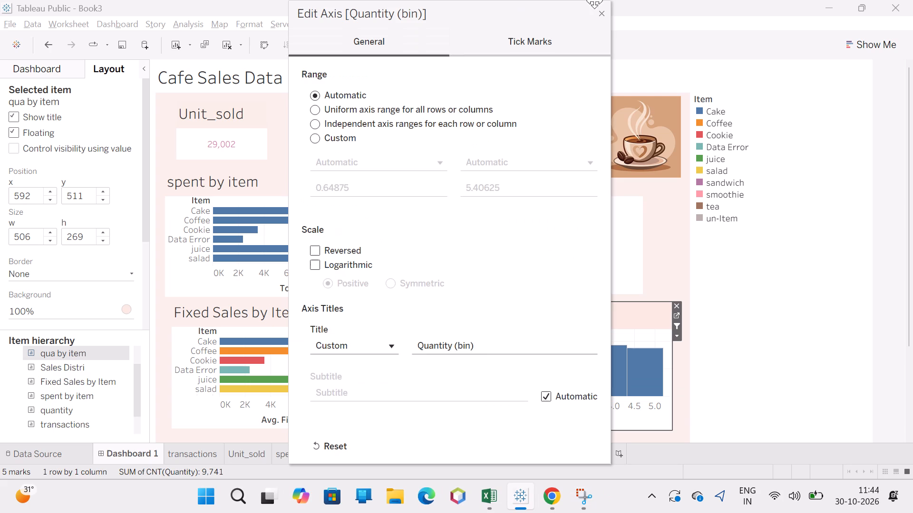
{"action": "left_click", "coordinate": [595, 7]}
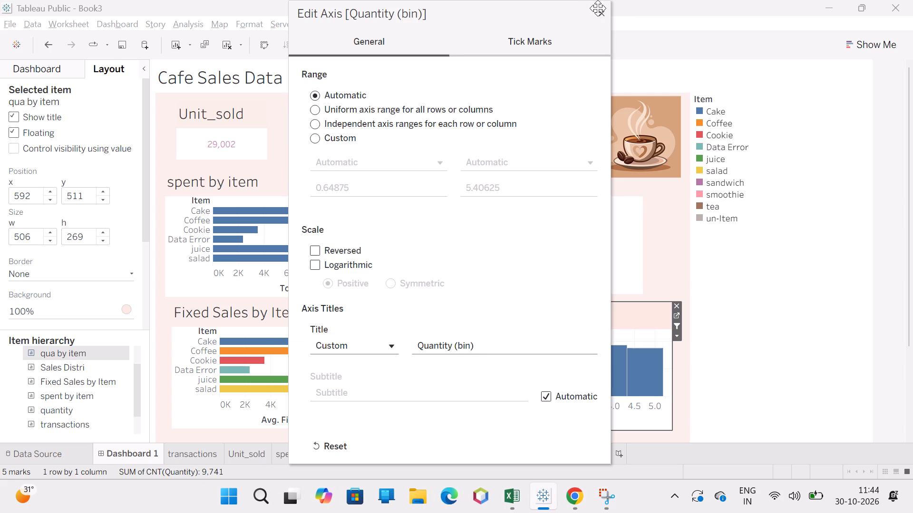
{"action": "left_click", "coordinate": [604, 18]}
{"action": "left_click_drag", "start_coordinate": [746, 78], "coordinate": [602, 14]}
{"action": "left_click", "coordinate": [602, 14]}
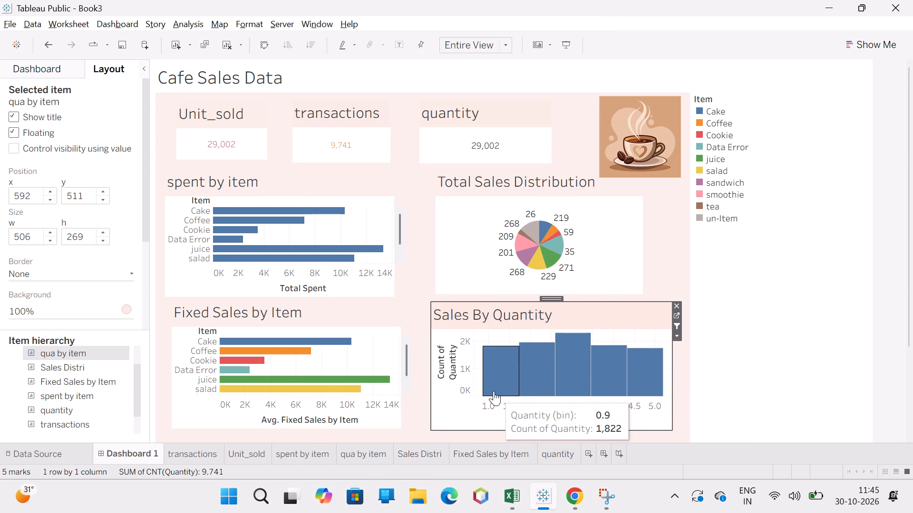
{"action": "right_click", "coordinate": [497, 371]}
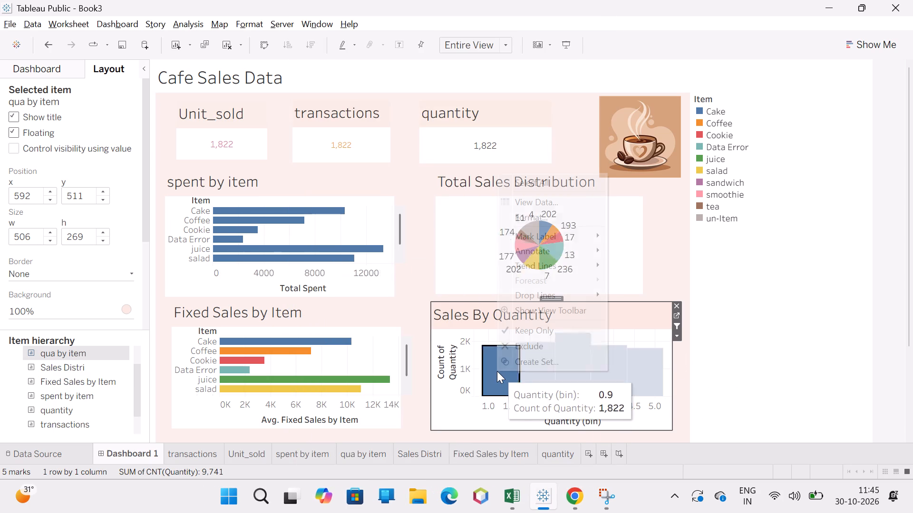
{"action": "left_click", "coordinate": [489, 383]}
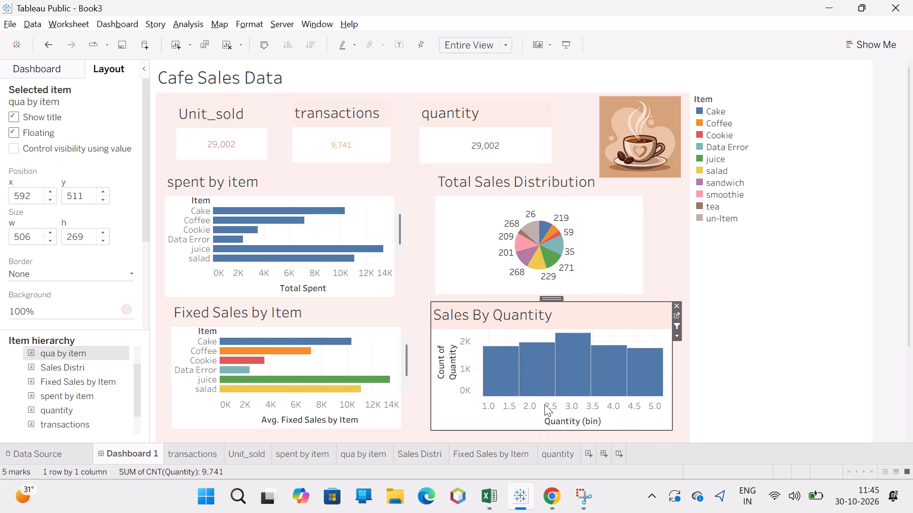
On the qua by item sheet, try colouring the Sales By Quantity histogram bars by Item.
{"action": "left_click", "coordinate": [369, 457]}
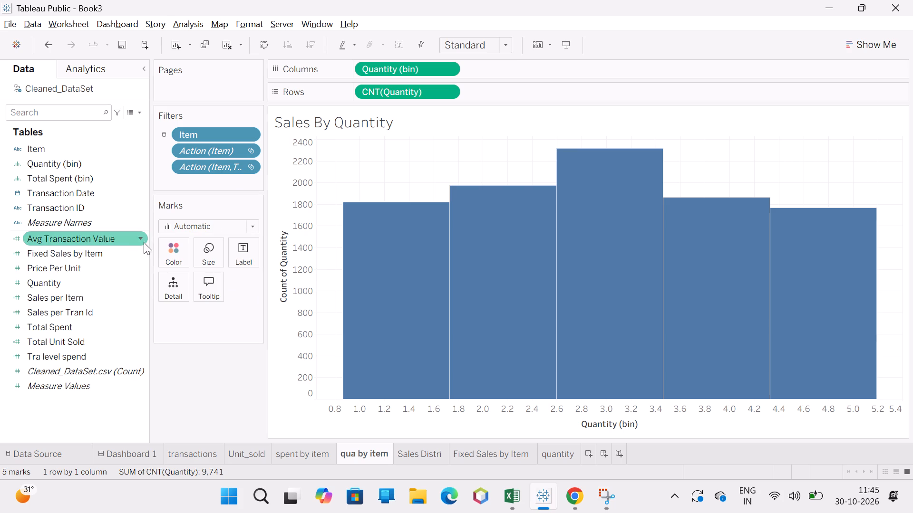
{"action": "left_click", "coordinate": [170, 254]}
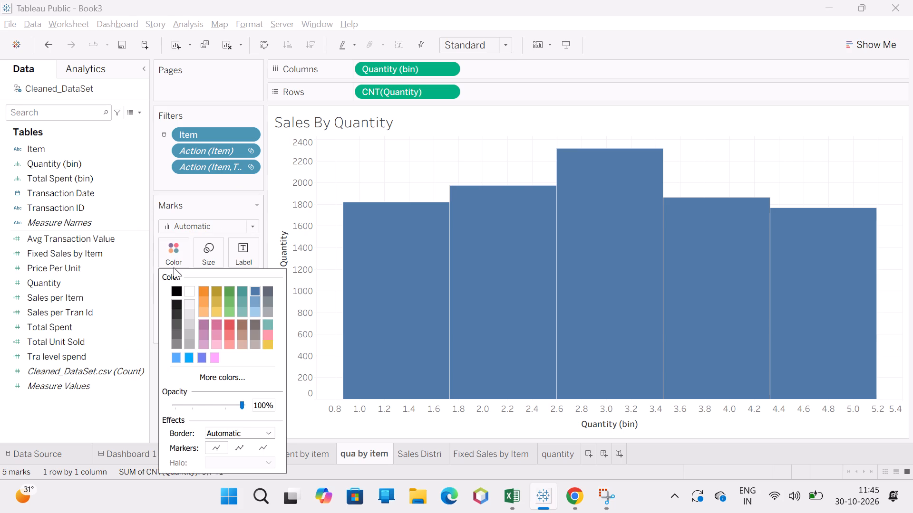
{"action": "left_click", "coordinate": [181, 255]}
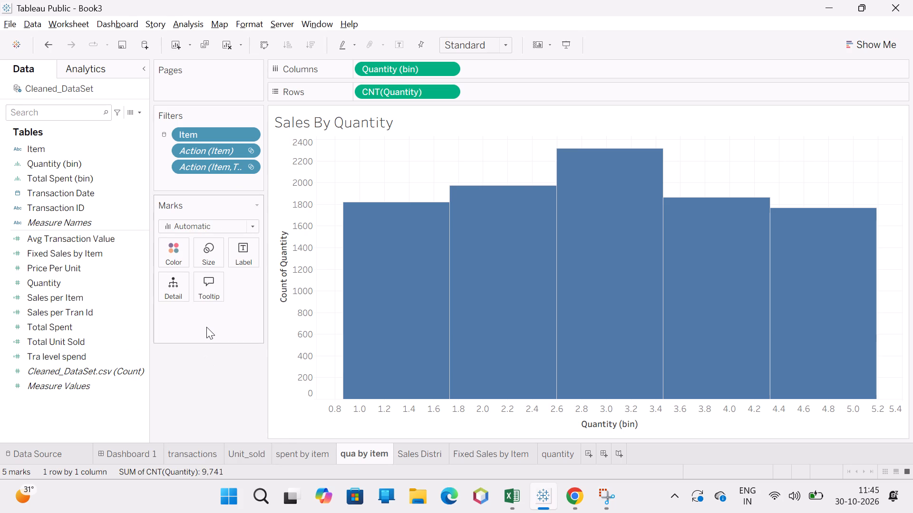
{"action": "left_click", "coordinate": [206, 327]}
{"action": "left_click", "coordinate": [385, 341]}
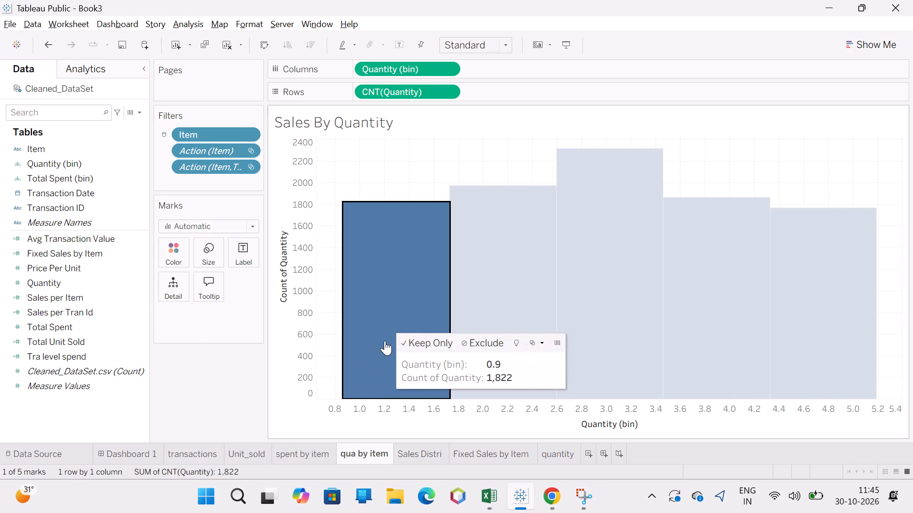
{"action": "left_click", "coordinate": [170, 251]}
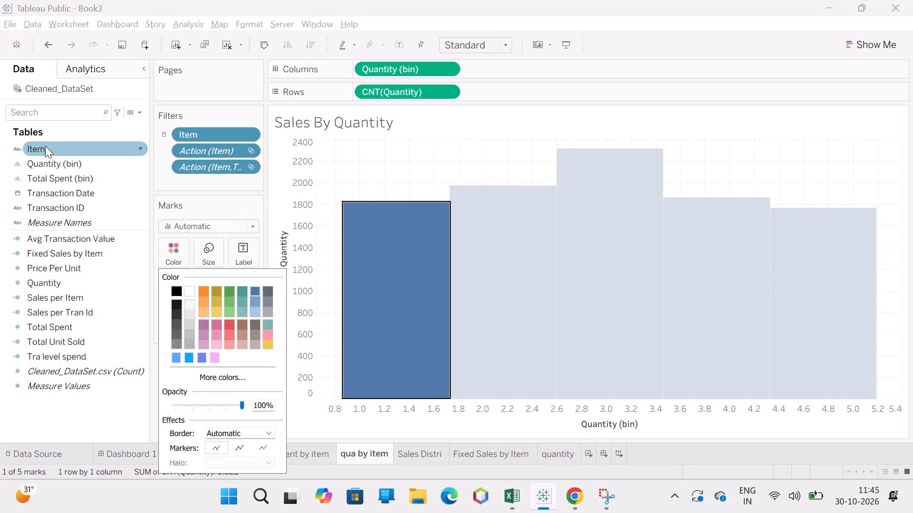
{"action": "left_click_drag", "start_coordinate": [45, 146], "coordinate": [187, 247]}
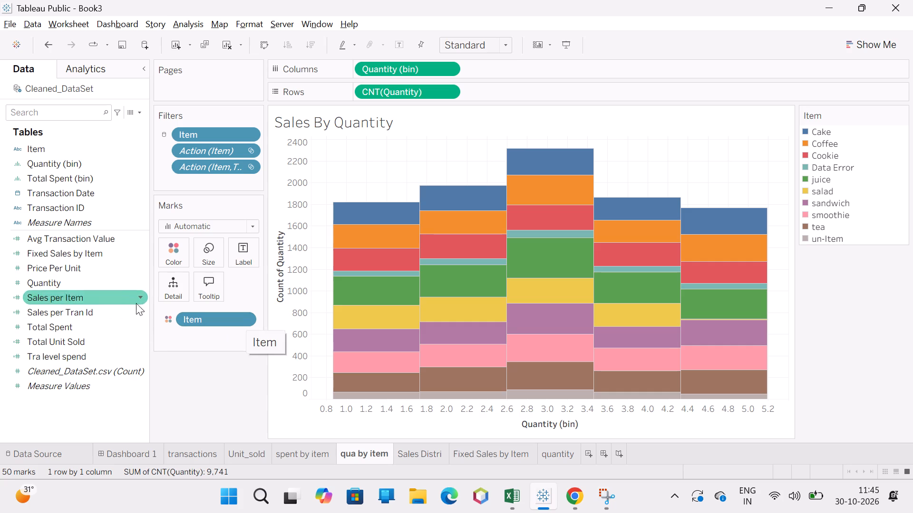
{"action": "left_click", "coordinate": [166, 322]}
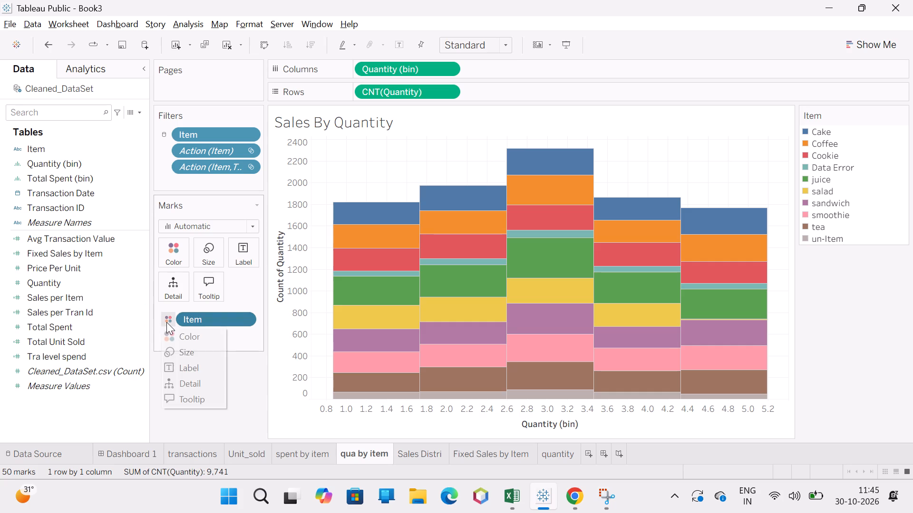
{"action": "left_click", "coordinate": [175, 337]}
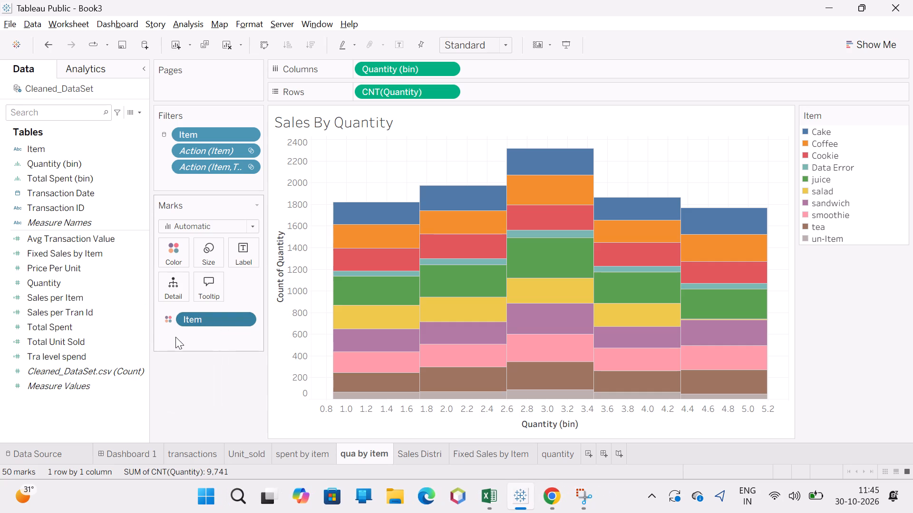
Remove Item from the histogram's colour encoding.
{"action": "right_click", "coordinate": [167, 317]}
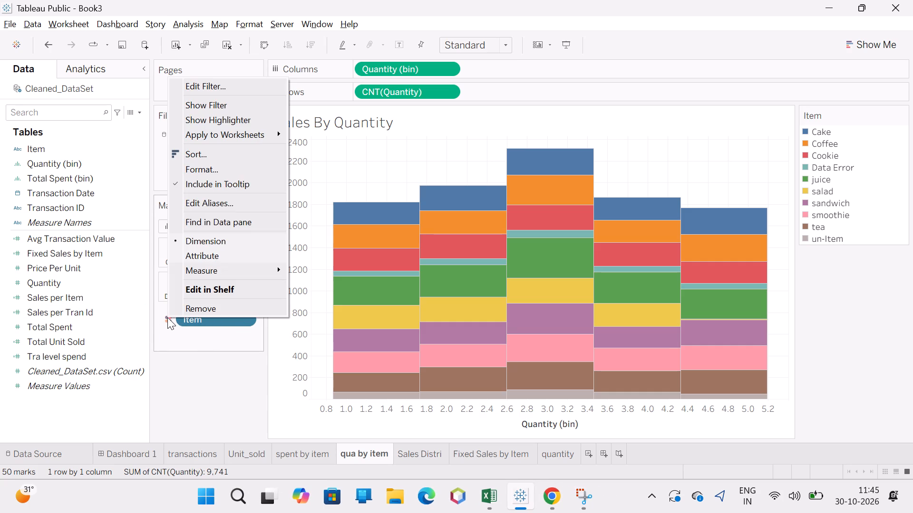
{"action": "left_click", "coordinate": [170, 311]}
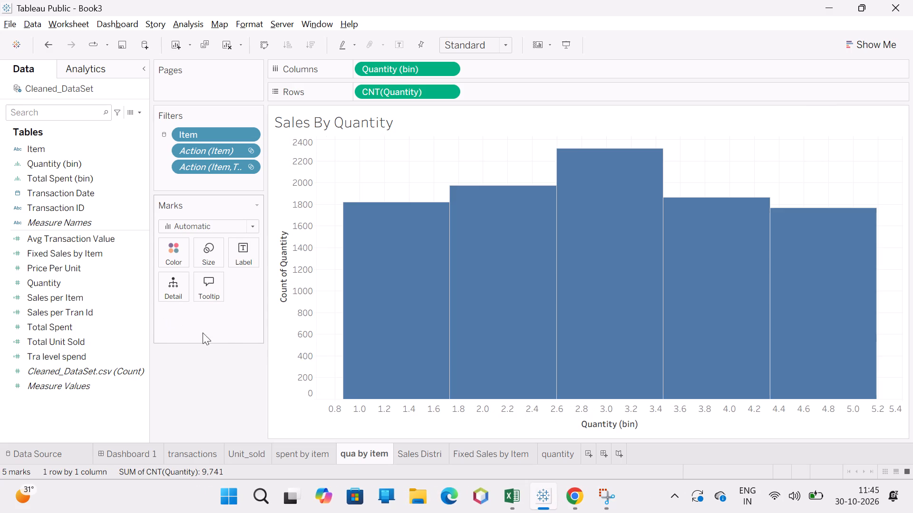
Add the Quantity measure to the Sales By Quantity histogram's marks and use SUM(Quantity) to colour the bars.
{"action": "left_click", "coordinate": [178, 252]}
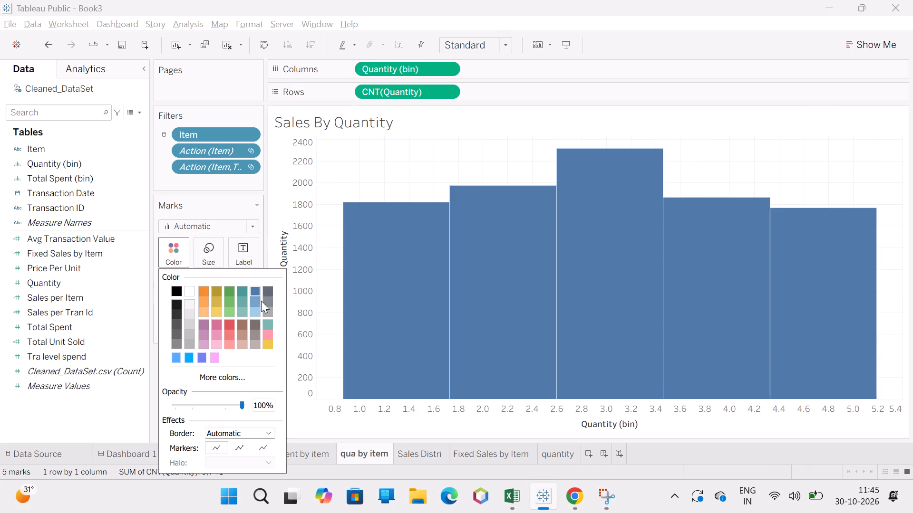
{"action": "left_click", "coordinate": [407, 334]}
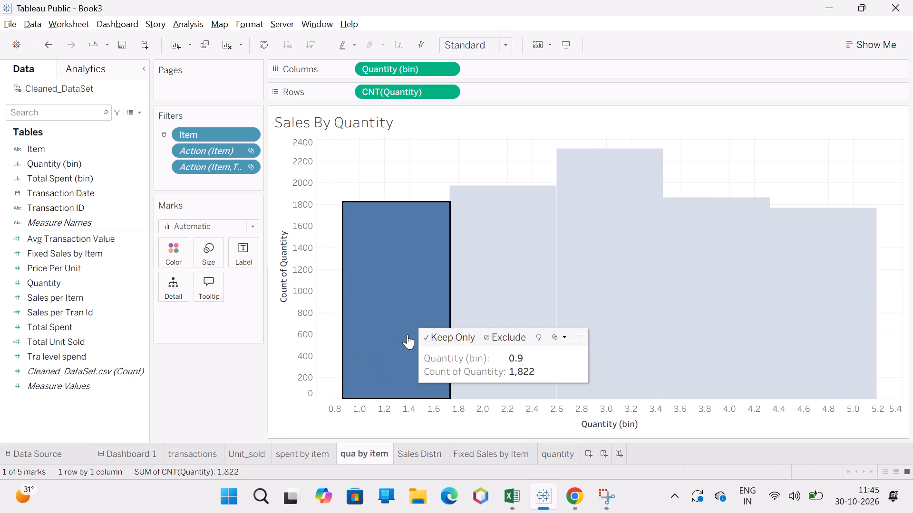
{"action": "right_click", "coordinate": [385, 303]}
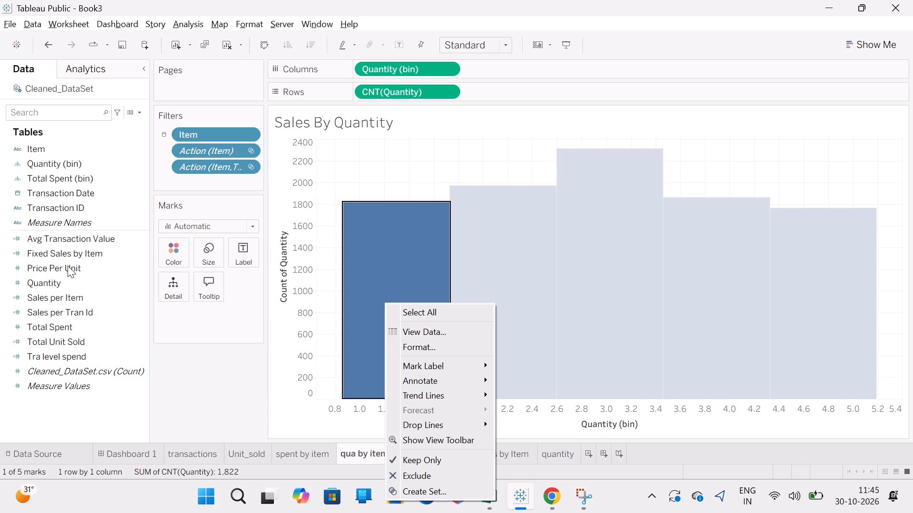
{"action": "left_click_drag", "start_coordinate": [38, 285], "coordinate": [162, 342]}
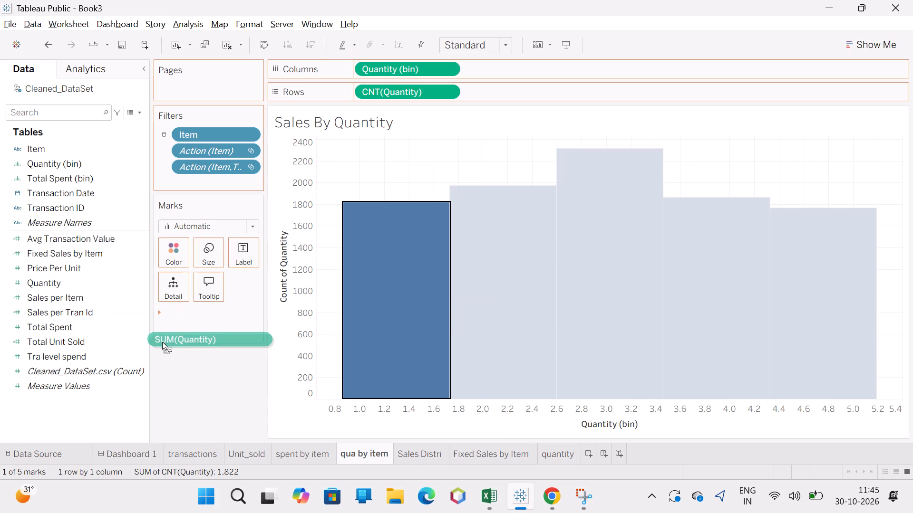
{"action": "left_click_drag", "start_coordinate": [162, 342], "coordinate": [168, 330]}
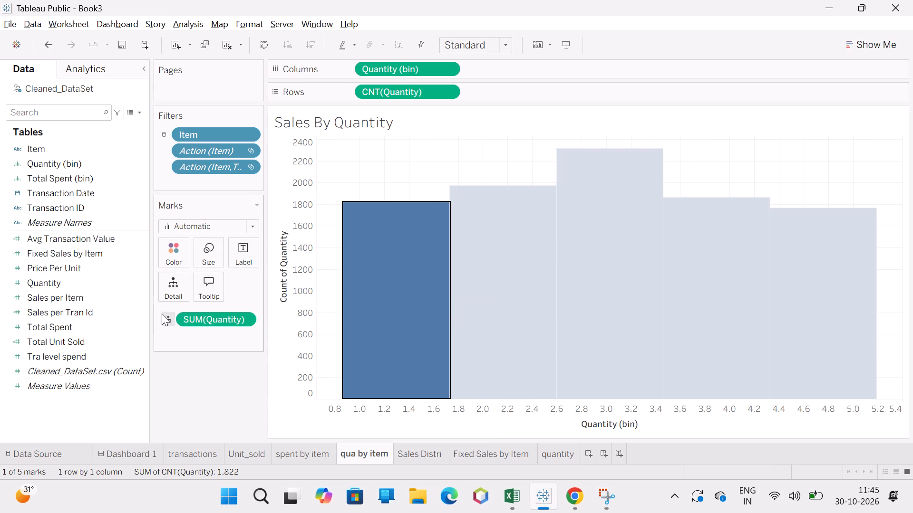
{"action": "left_click", "coordinate": [162, 316]}
{"action": "left_click", "coordinate": [165, 332]}
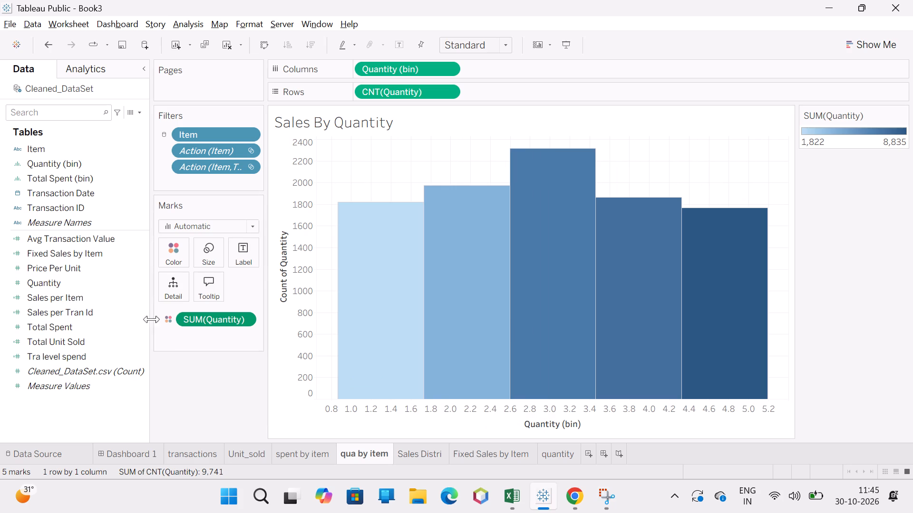
{"action": "left_click", "coordinate": [169, 317]}
{"action": "right_click", "coordinate": [169, 317]}
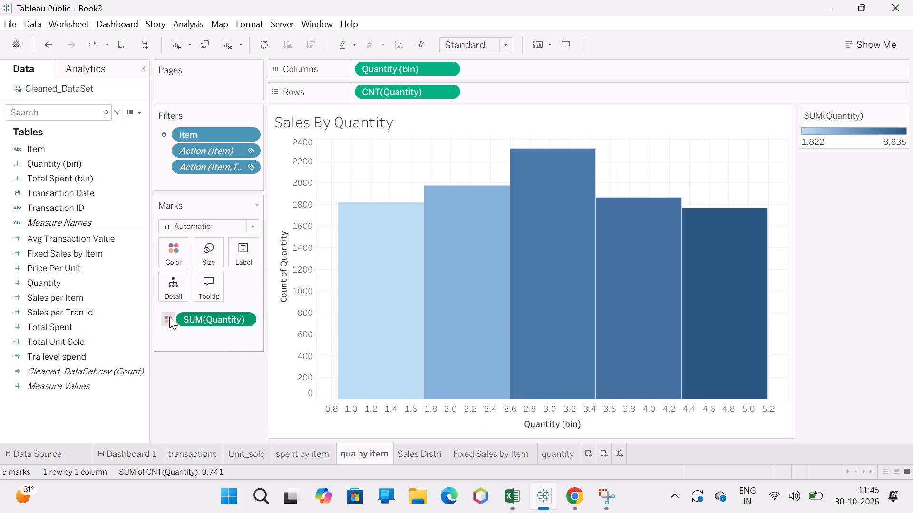
{"action": "left_click", "coordinate": [169, 317]}
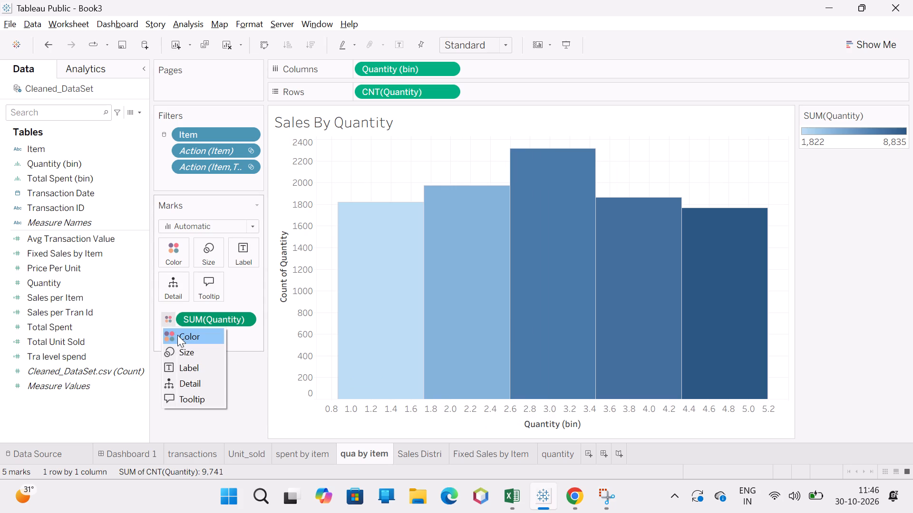
{"action": "left_click", "coordinate": [177, 335]}
Apply the Brown palette to the histogram's SUM(Quantity) colours and return to Dashboard 1.
{"action": "left_click", "coordinate": [174, 250]}
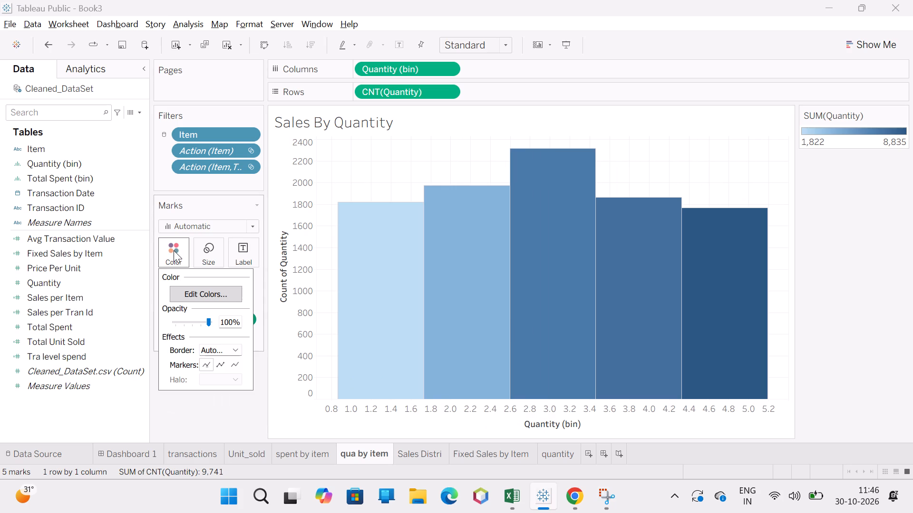
{"action": "double_click", "coordinate": [174, 250]}
{"action": "left_click", "coordinate": [174, 250]}
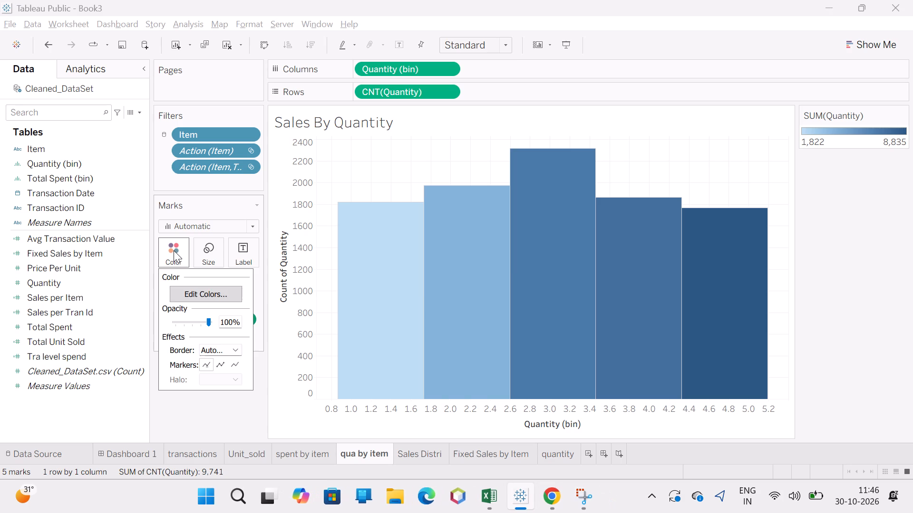
{"action": "left_click", "coordinate": [198, 292]}
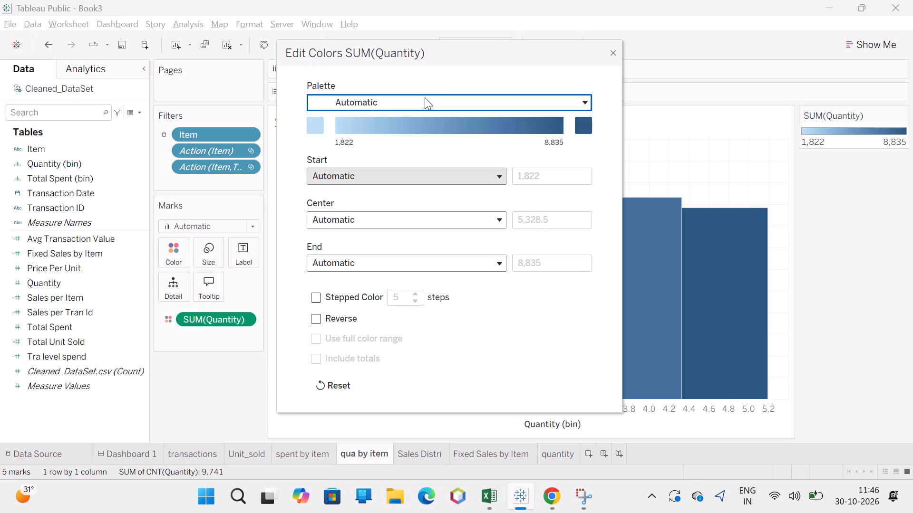
{"action": "left_click", "coordinate": [577, 107]}
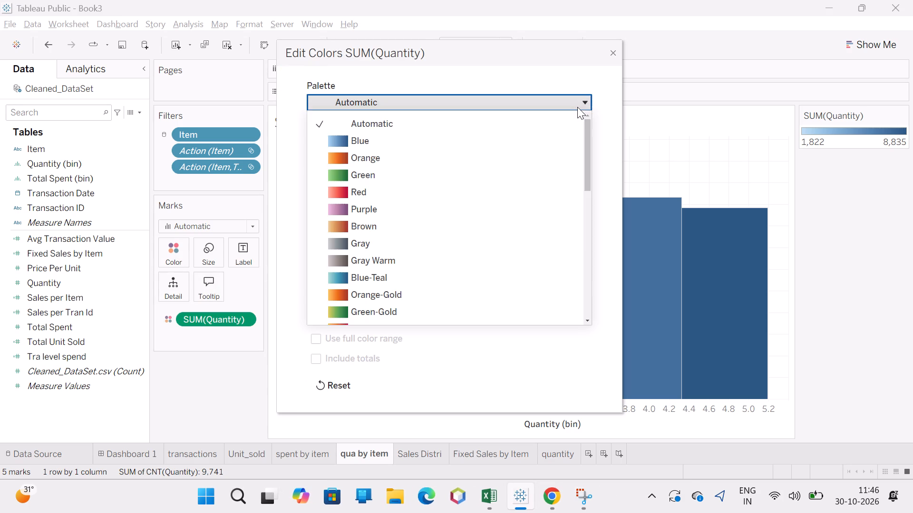
{"action": "left_click", "coordinate": [350, 228]}
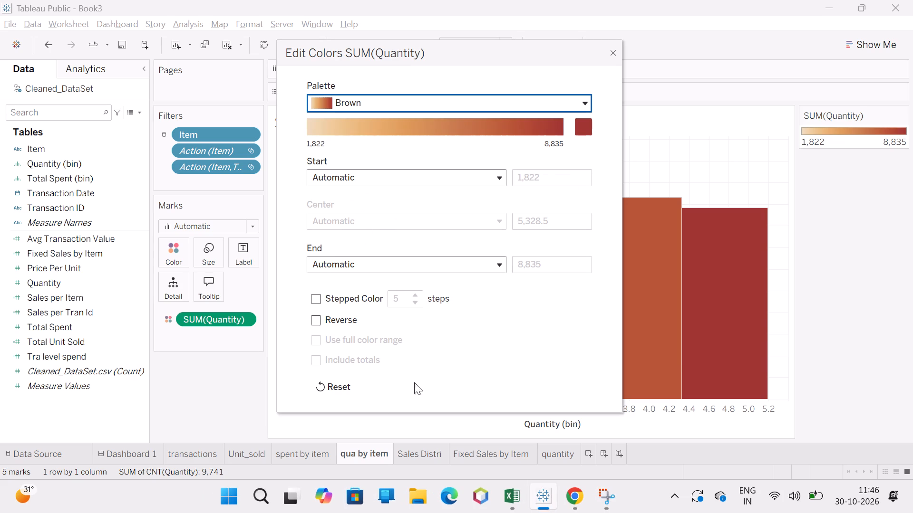
{"action": "left_click", "coordinate": [340, 380]}
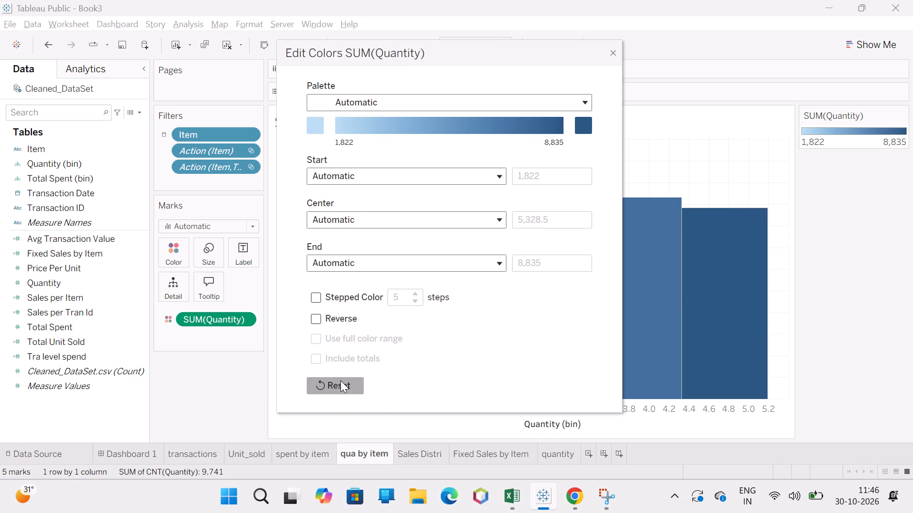
{"action": "left_click", "coordinate": [340, 380]}
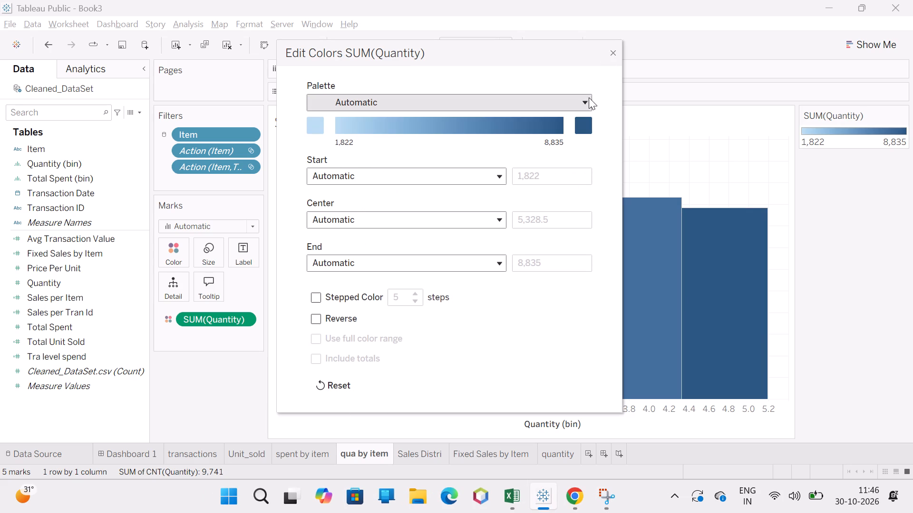
{"action": "left_click", "coordinate": [586, 100]}
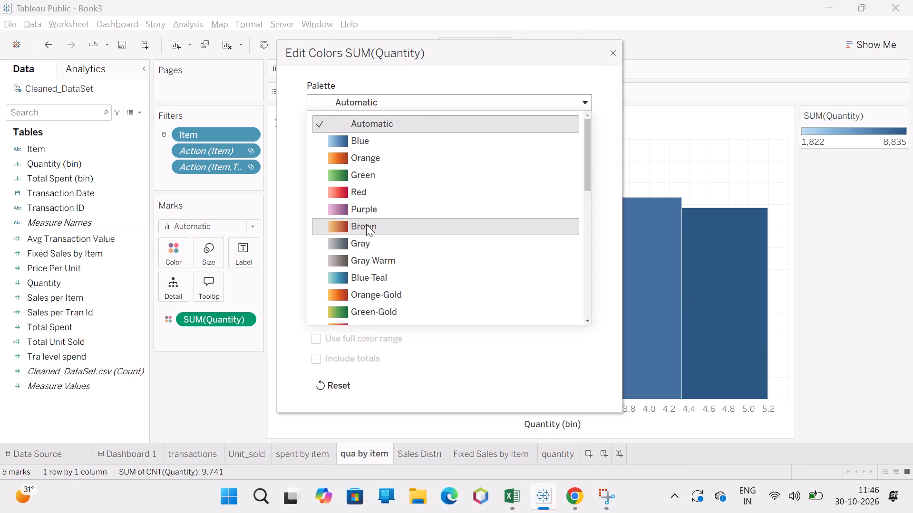
{"action": "left_click", "coordinate": [366, 224]}
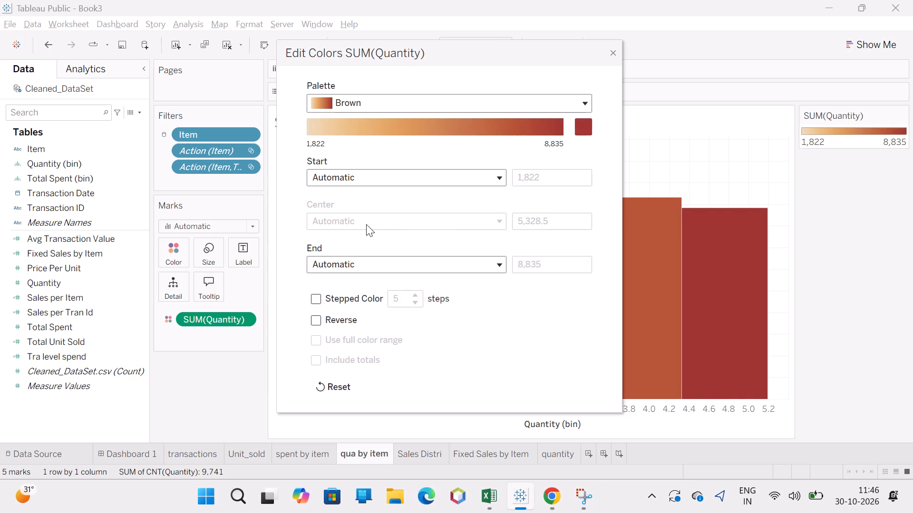
{"action": "left_click", "coordinate": [609, 54]}
{"action": "left_click", "coordinate": [615, 53]}
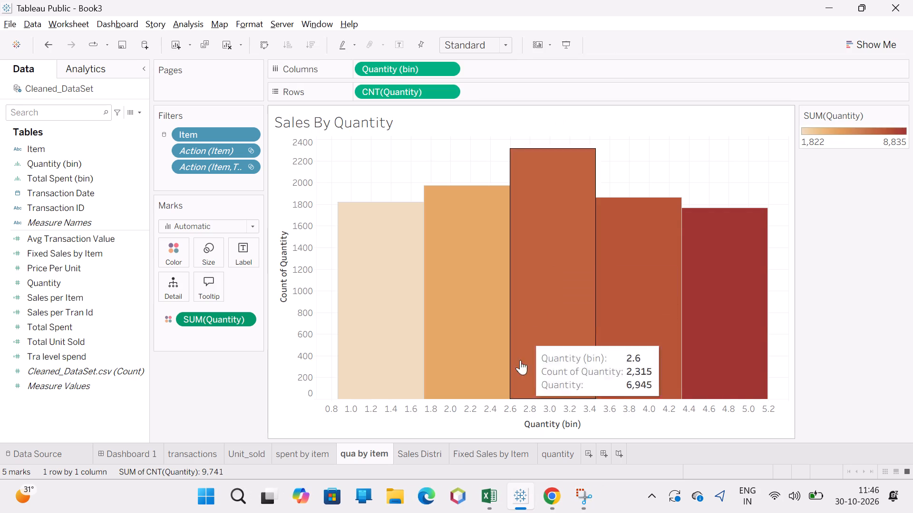
{"action": "left_click", "coordinate": [146, 451]}
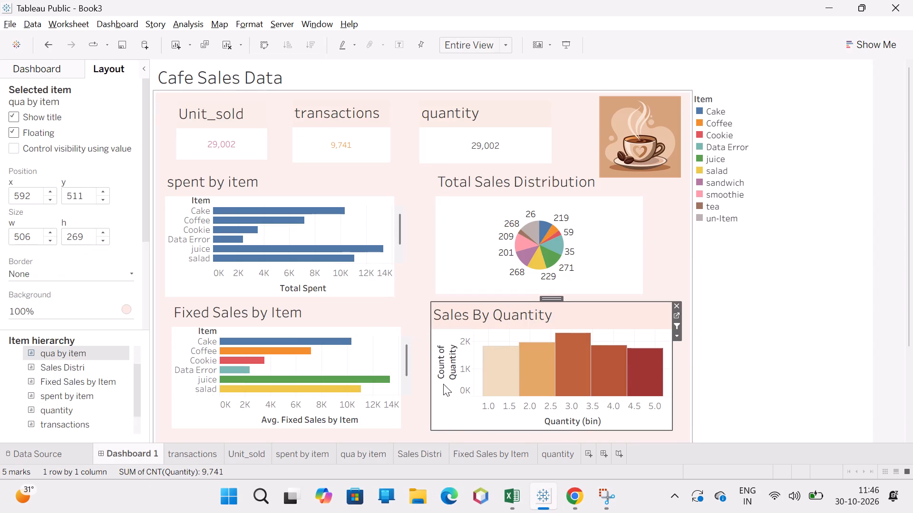
On the spent by item sheet, colour the Total Spent bars by Item.
{"action": "left_click", "coordinate": [309, 452]}
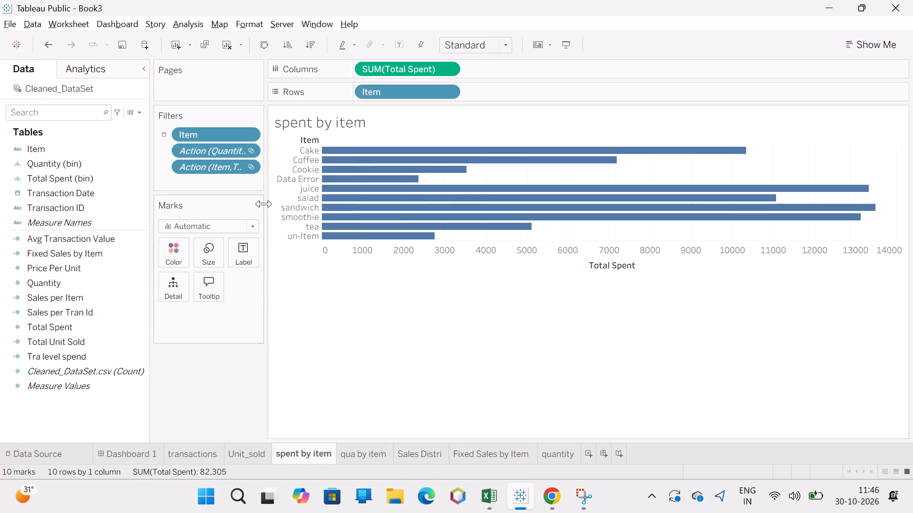
{"action": "left_click_drag", "start_coordinate": [48, 150], "coordinate": [170, 218]}
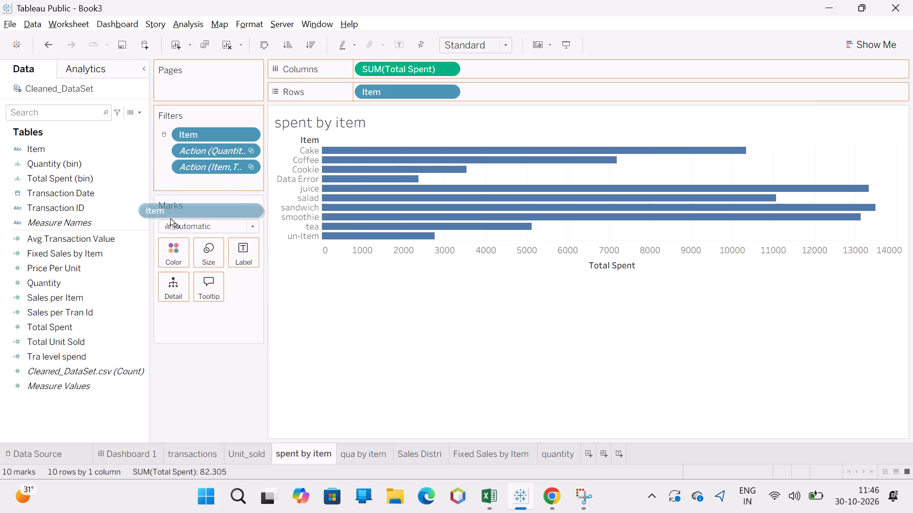
{"action": "left_click_drag", "start_coordinate": [170, 218], "coordinate": [190, 252]}
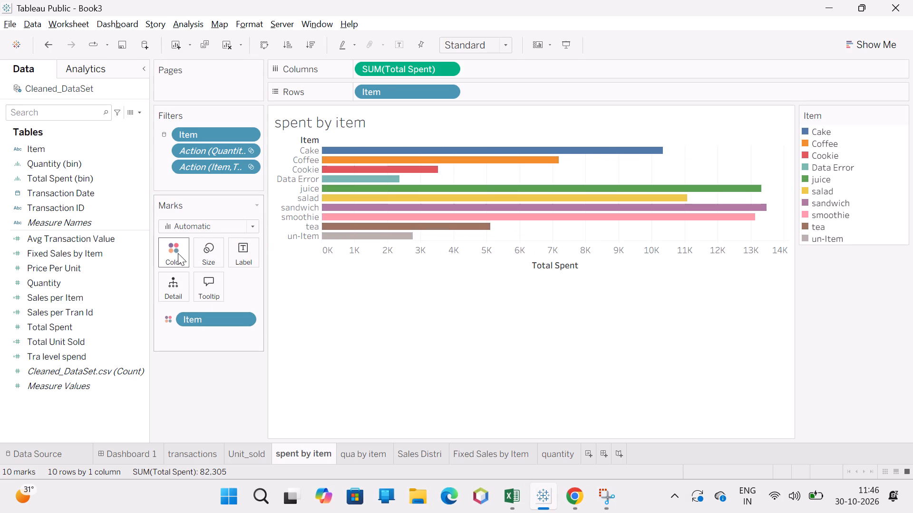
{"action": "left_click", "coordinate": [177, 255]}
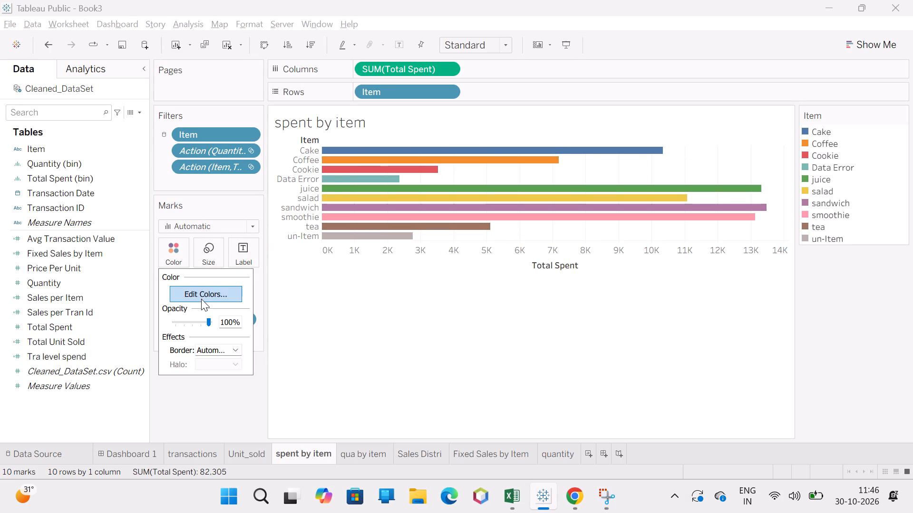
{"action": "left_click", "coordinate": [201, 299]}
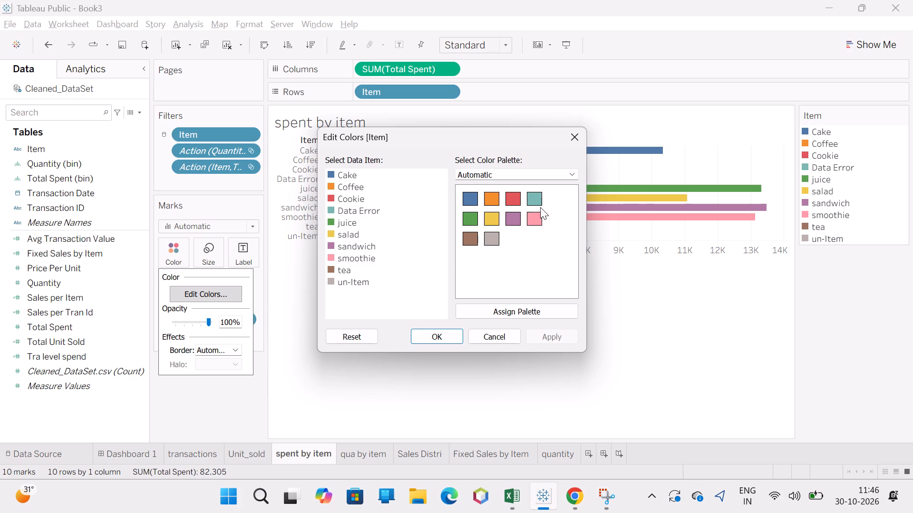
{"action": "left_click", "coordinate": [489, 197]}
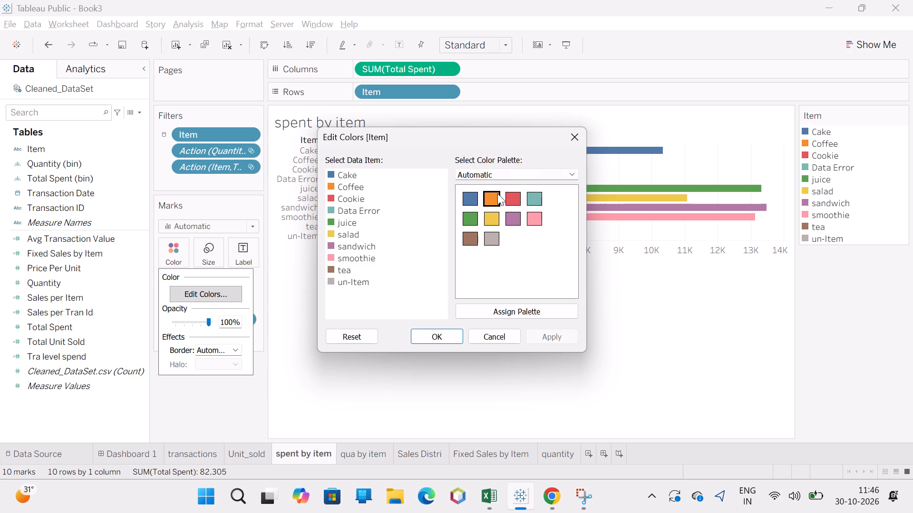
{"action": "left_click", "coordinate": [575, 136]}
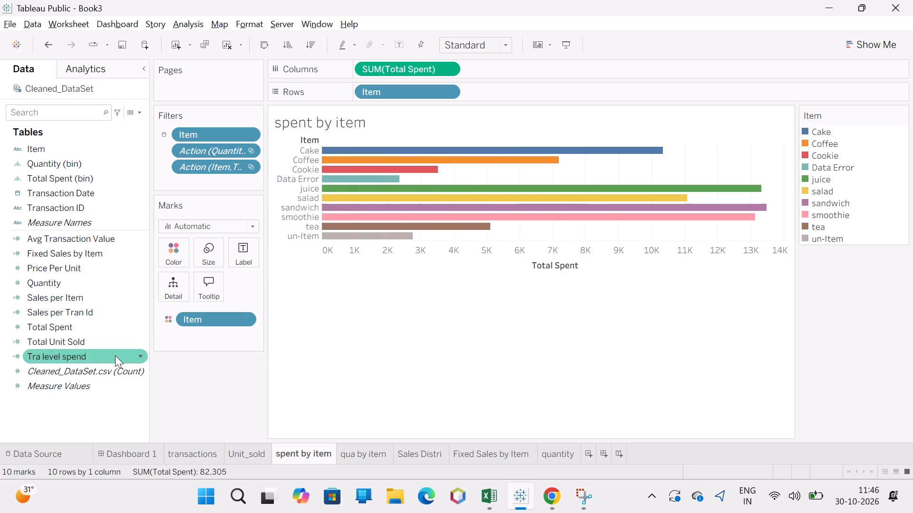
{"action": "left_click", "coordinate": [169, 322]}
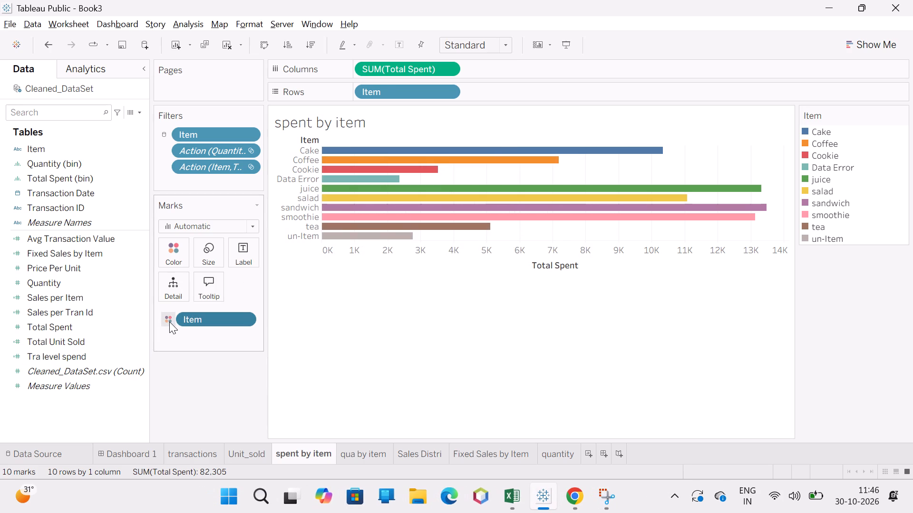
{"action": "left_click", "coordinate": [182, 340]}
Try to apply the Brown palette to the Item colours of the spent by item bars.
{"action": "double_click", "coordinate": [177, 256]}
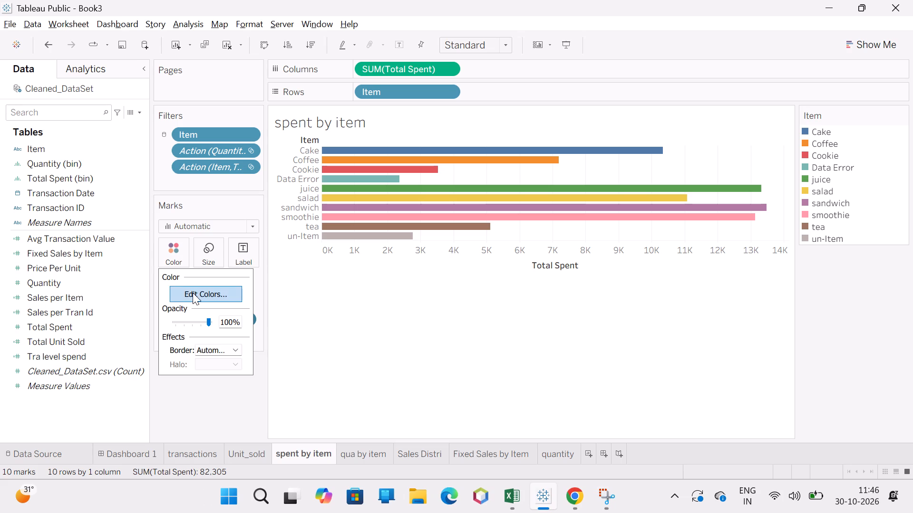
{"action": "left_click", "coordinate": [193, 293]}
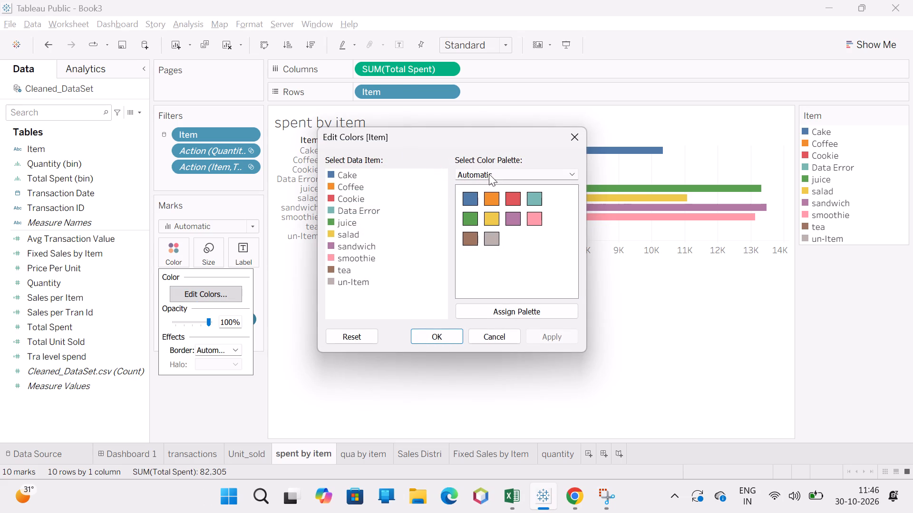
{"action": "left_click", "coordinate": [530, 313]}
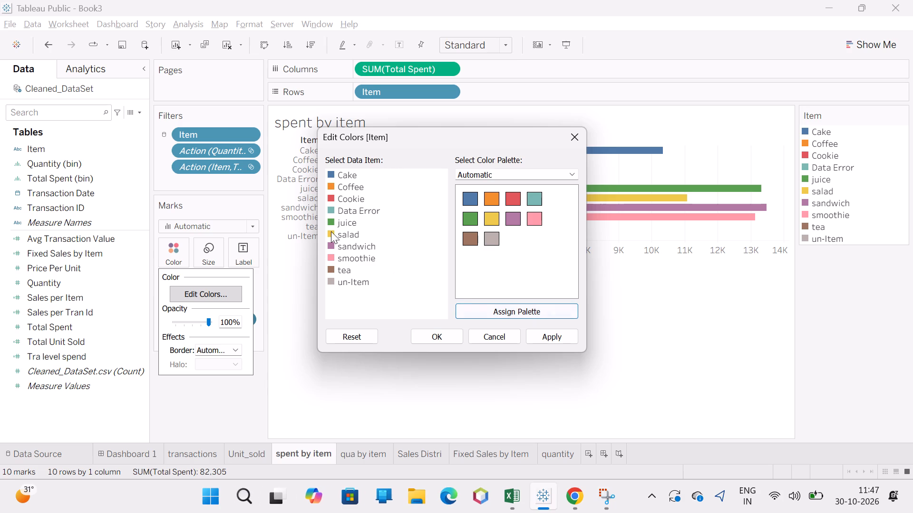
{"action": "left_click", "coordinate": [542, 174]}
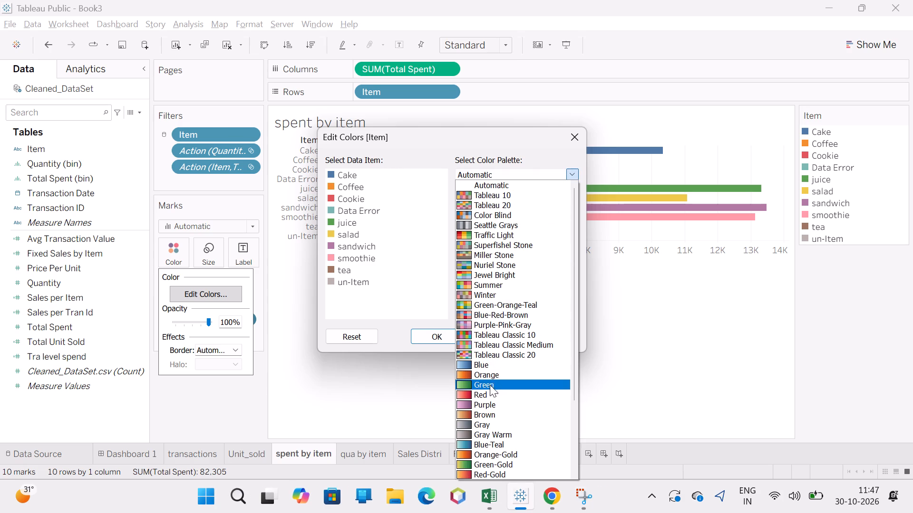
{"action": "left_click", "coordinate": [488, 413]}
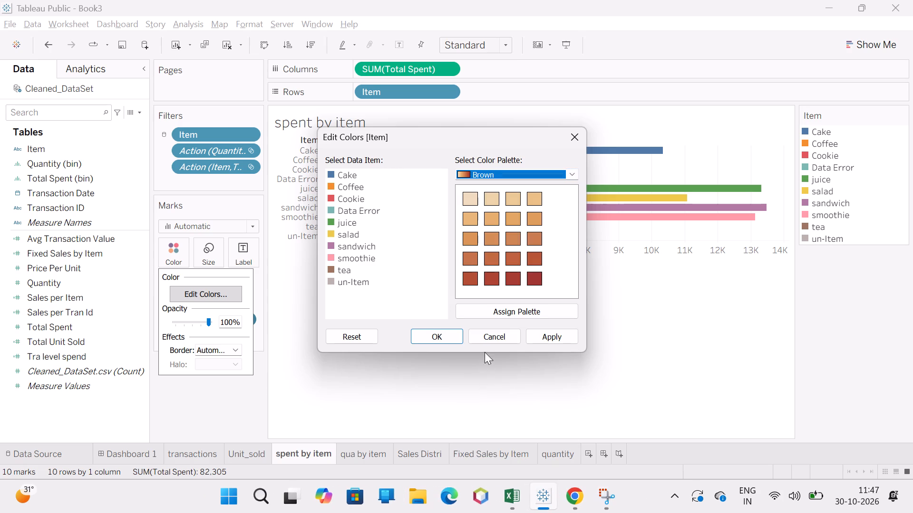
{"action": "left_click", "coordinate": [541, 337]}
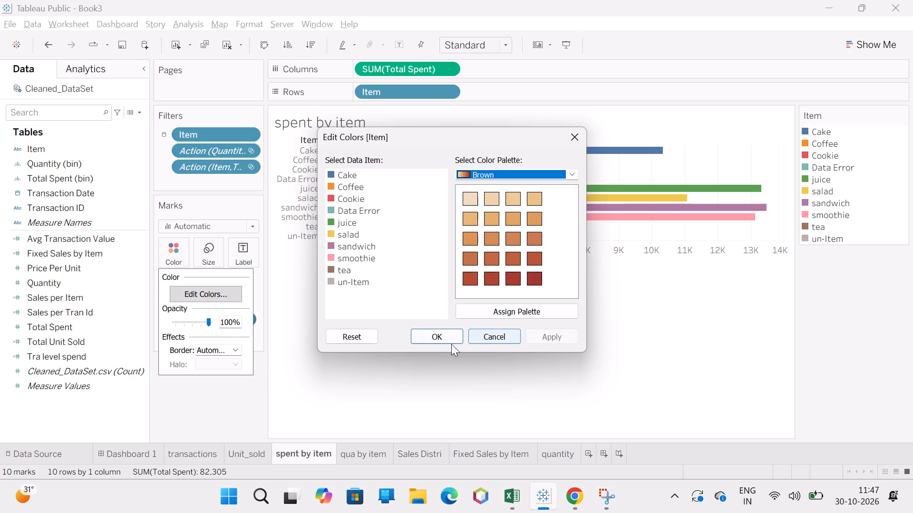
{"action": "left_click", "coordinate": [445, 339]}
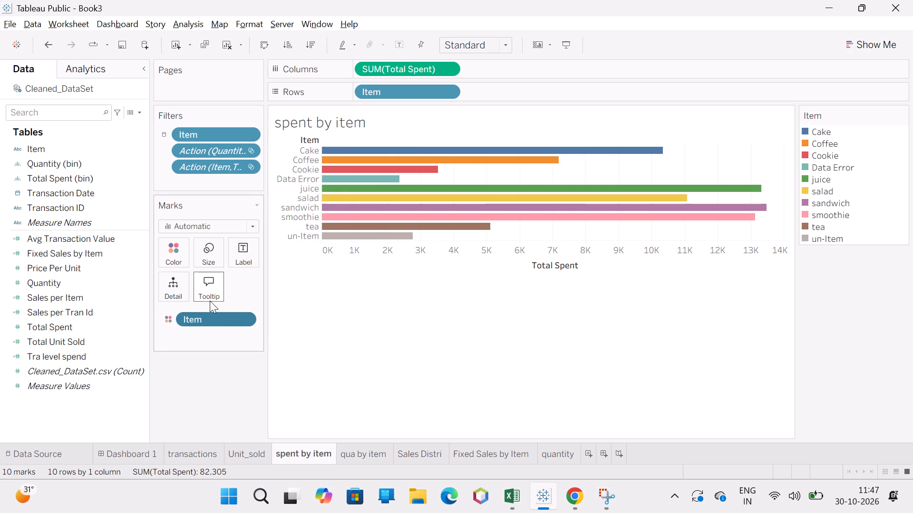
Replace Item with SUM(Total Spent) as the colour encoding of the spent by item bars.
{"action": "left_click", "coordinate": [244, 319]}
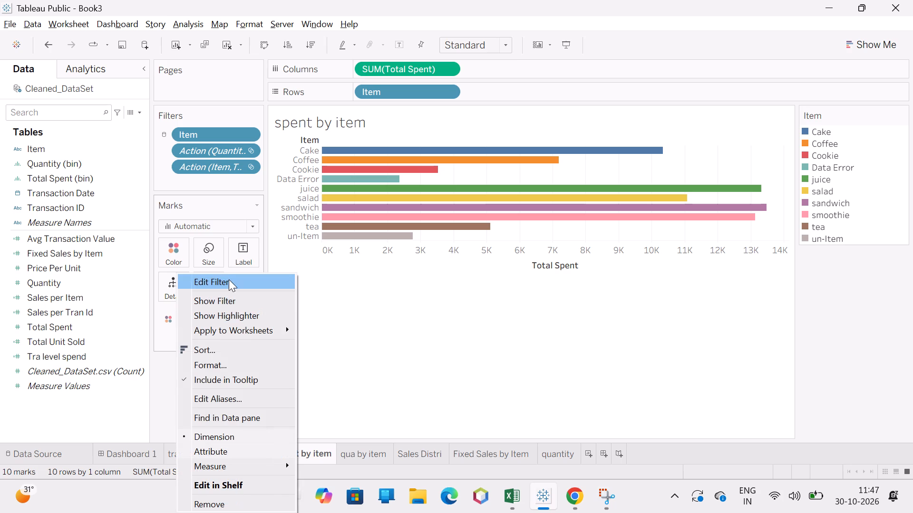
{"action": "left_click", "coordinate": [354, 312]}
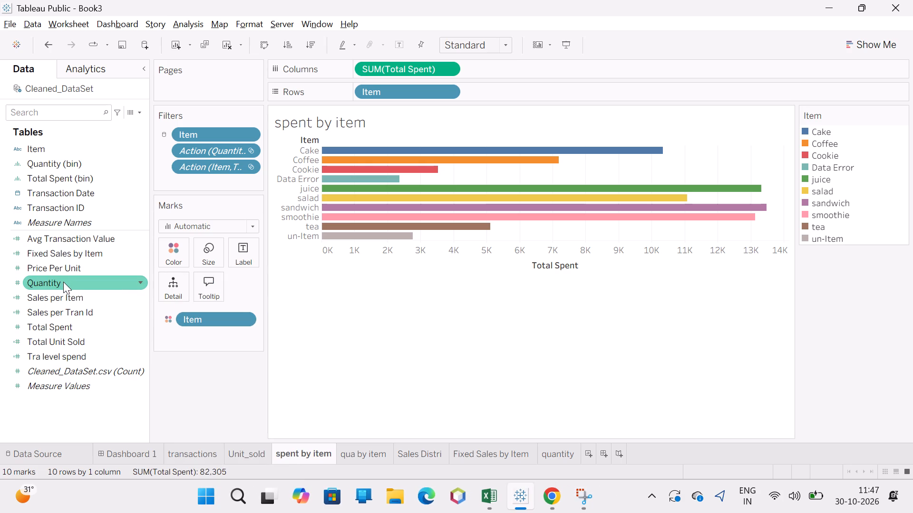
{"action": "left_click_drag", "start_coordinate": [46, 325], "coordinate": [128, 258]}
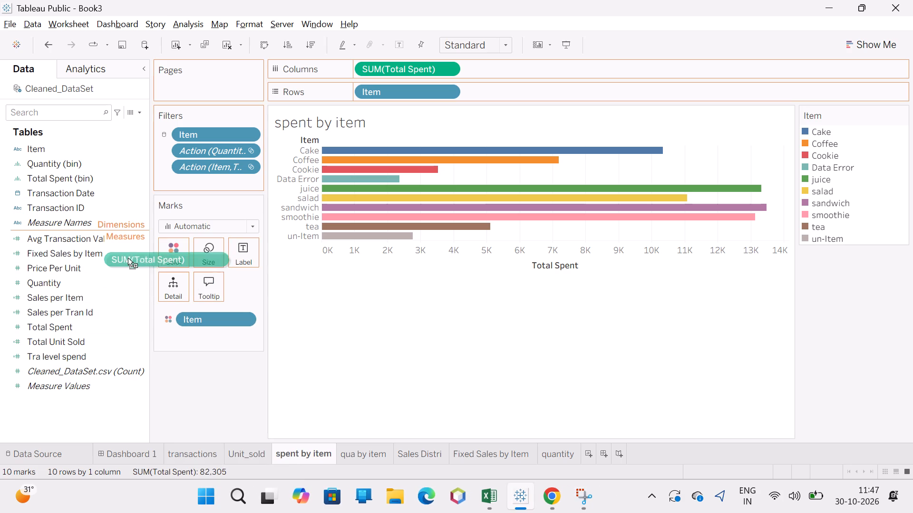
{"action": "left_click_drag", "start_coordinate": [128, 258], "coordinate": [164, 256]}
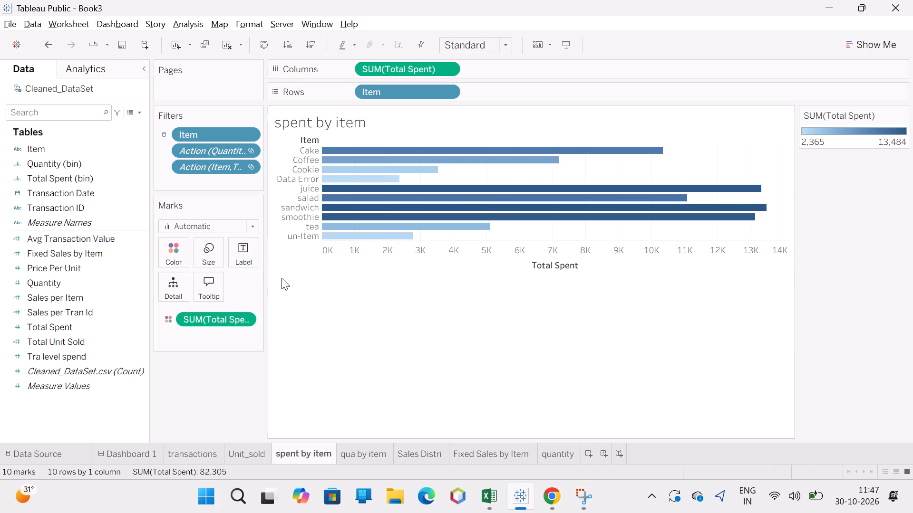
{"action": "left_click", "coordinate": [164, 317]}
{"action": "left_click", "coordinate": [174, 332]}
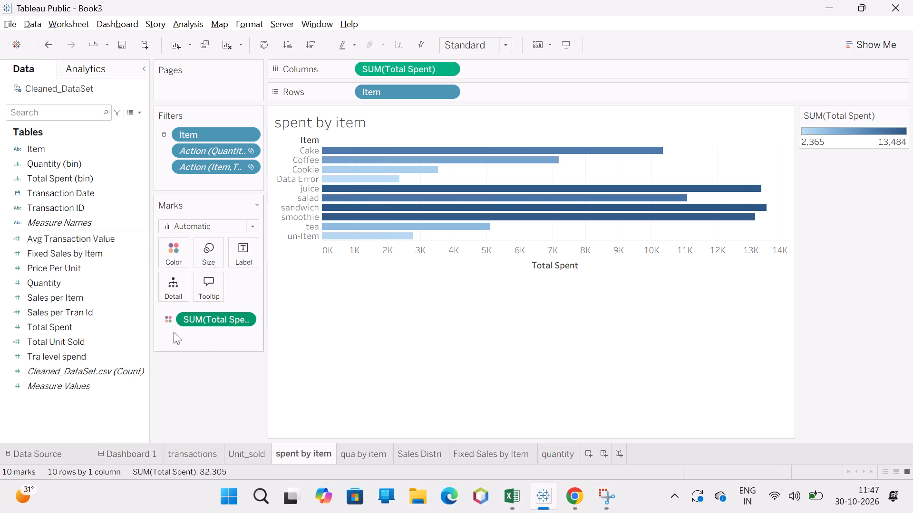
Apply the Brown palette to the SUM(Total Spent) colours and return to Dashboard 1.
{"action": "left_click", "coordinate": [170, 258]}
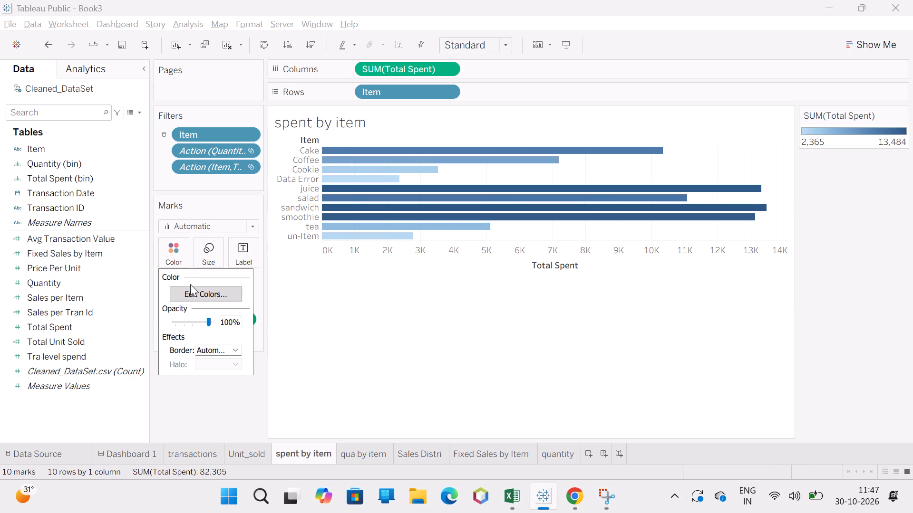
{"action": "left_click", "coordinate": [194, 289]}
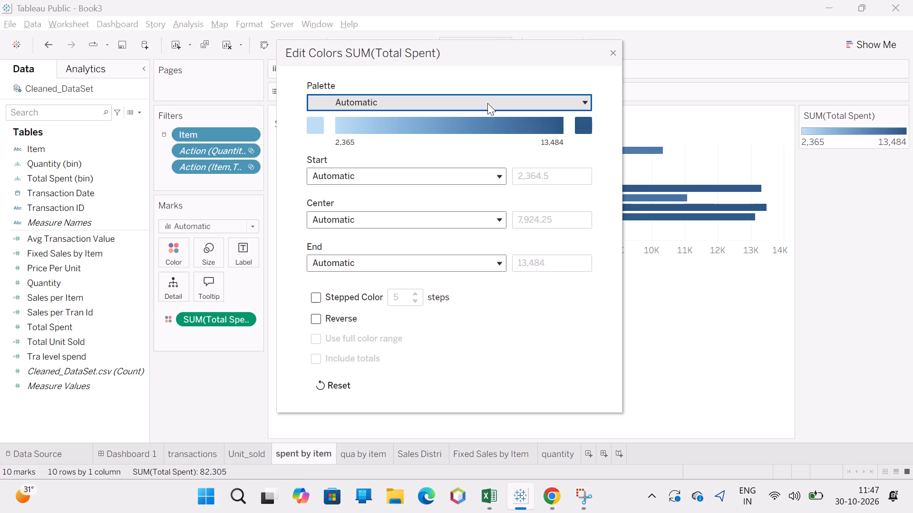
{"action": "left_click", "coordinate": [488, 104]}
{"action": "left_click", "coordinate": [395, 226]}
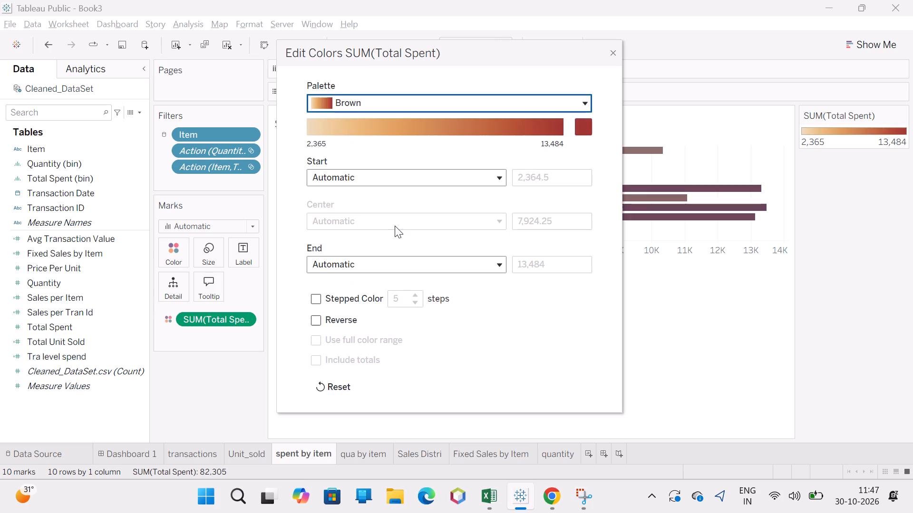
{"action": "left_click", "coordinate": [614, 55]}
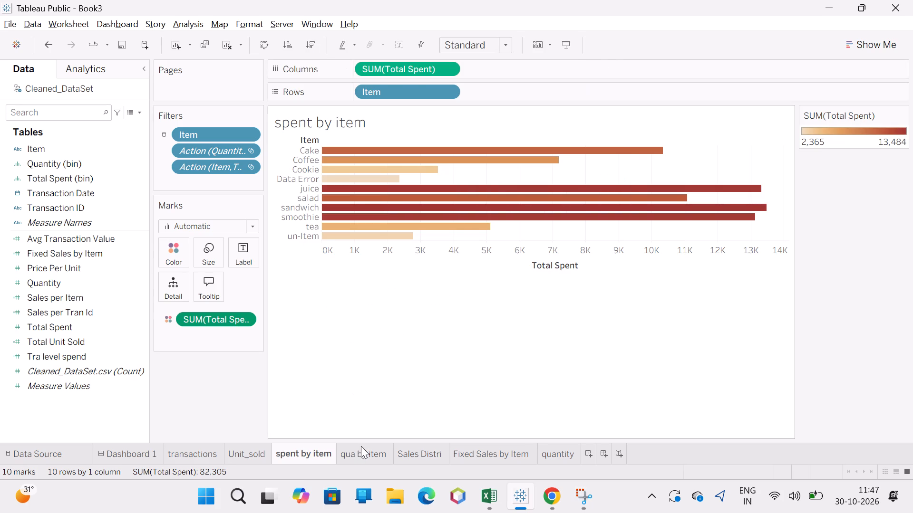
{"action": "left_click", "coordinate": [361, 446]}
{"action": "left_click", "coordinate": [129, 450]}
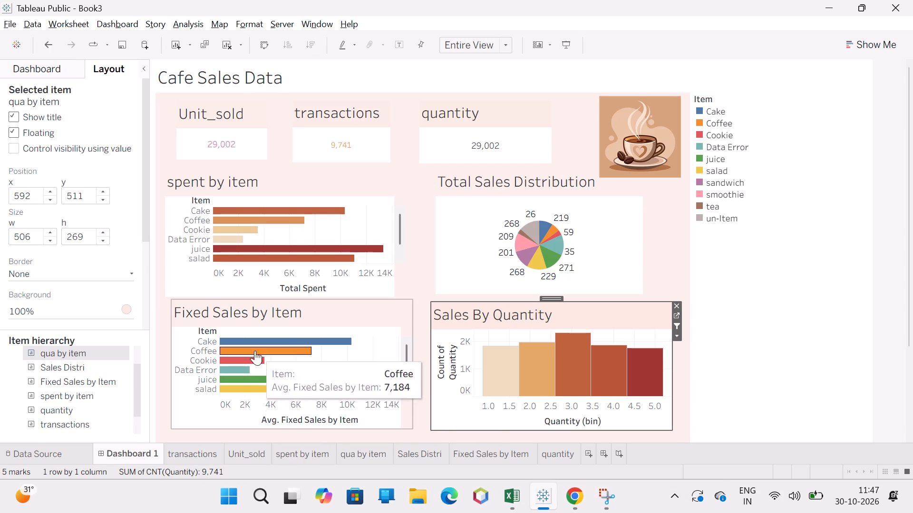
On the Fixed Sales by Item sheet, colour the bars by SUM(Fixed Sales by Item) instead of Item.
{"action": "left_click", "coordinate": [413, 455]}
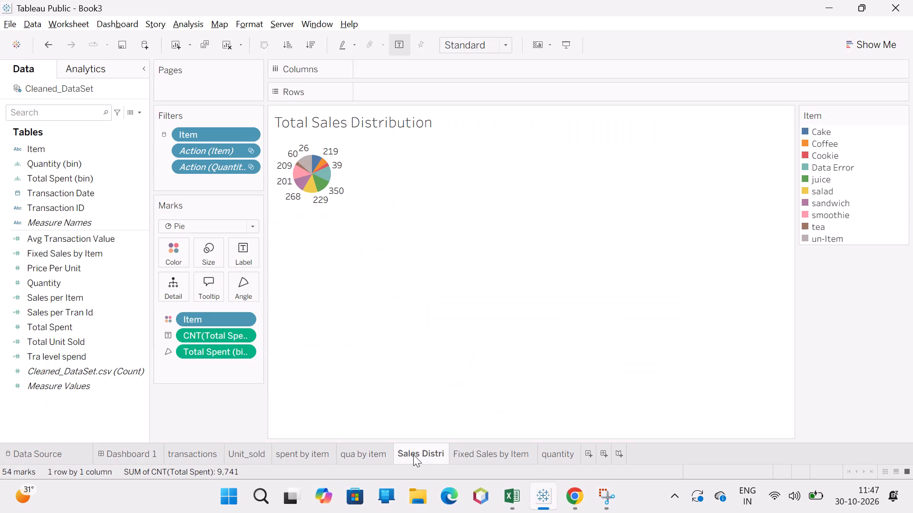
{"action": "left_click", "coordinate": [468, 462]}
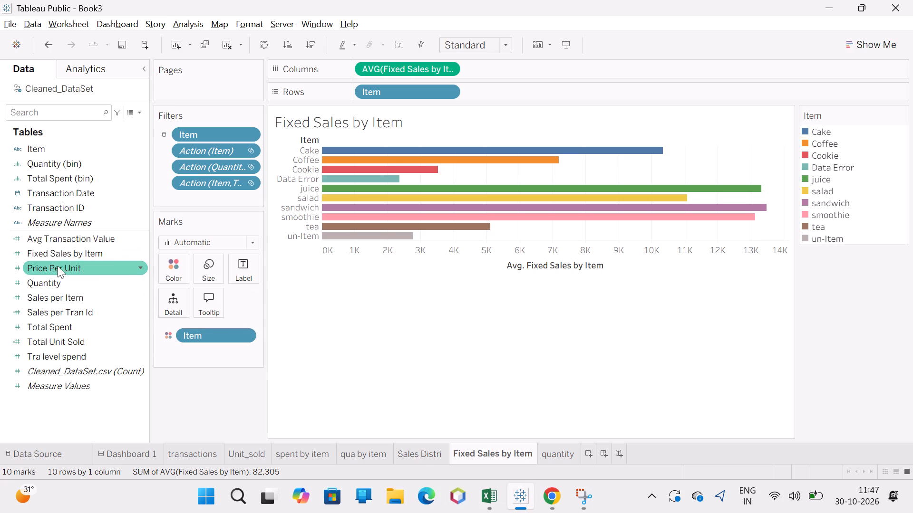
{"action": "left_click_drag", "start_coordinate": [60, 252], "coordinate": [182, 271]}
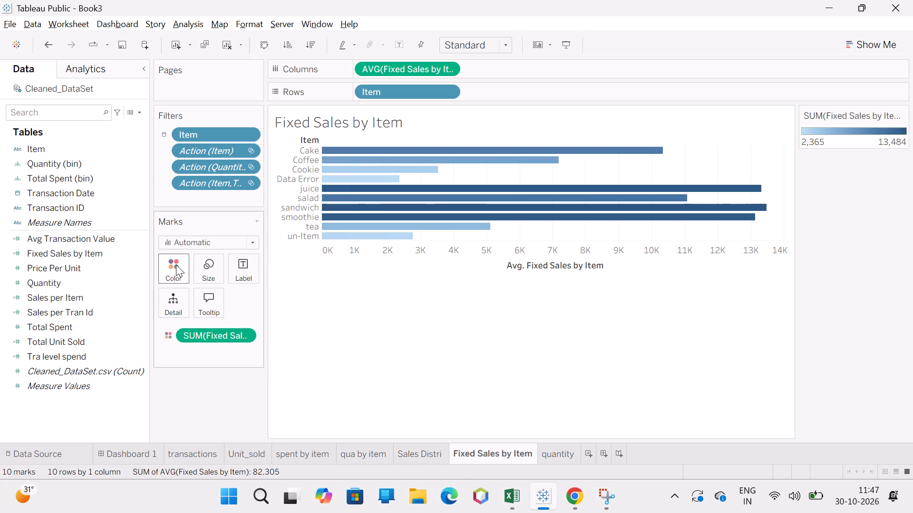
Apply the Brown palette to the SUM(Fixed Sales by Item) colours and return to Dashboard 1.
{"action": "left_click", "coordinate": [176, 268]}
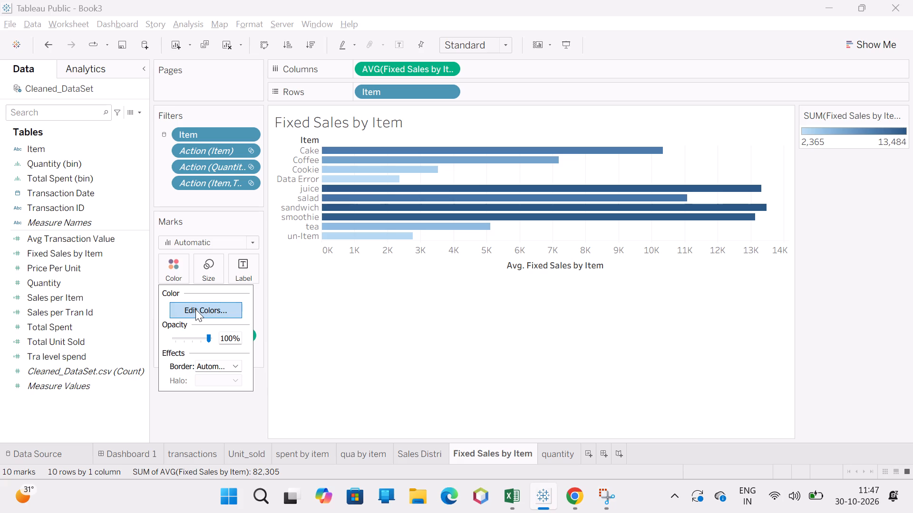
{"action": "left_click", "coordinate": [195, 309]}
{"action": "left_click", "coordinate": [576, 102]}
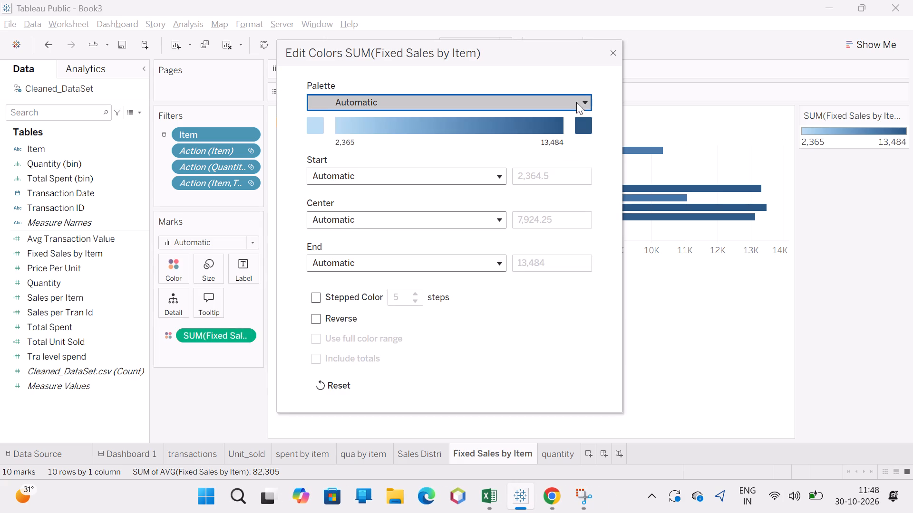
{"action": "left_click", "coordinate": [377, 221]}
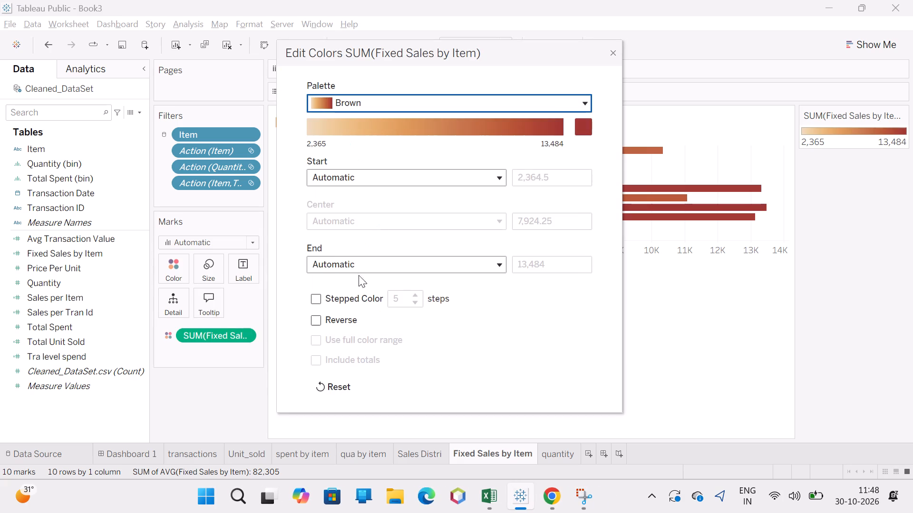
{"action": "left_click", "coordinate": [614, 54]}
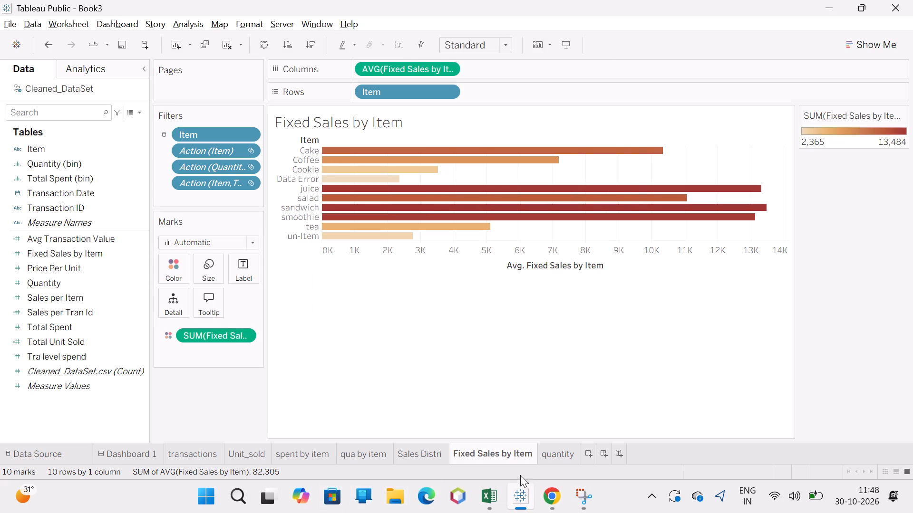
{"action": "left_click", "coordinate": [289, 449]}
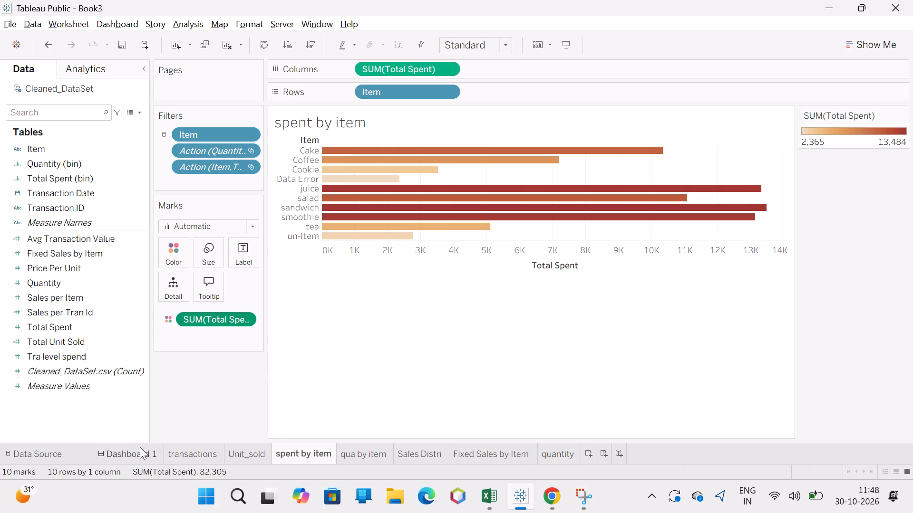
{"action": "left_click", "coordinate": [129, 448]}
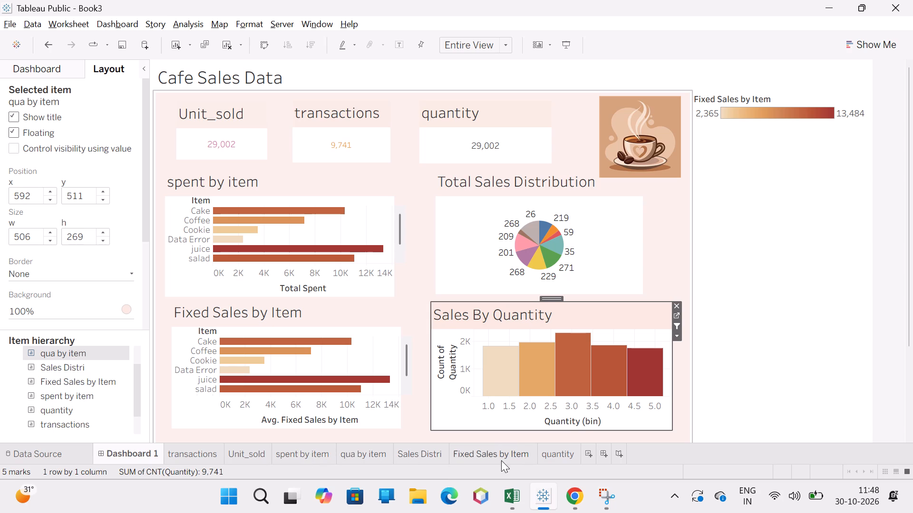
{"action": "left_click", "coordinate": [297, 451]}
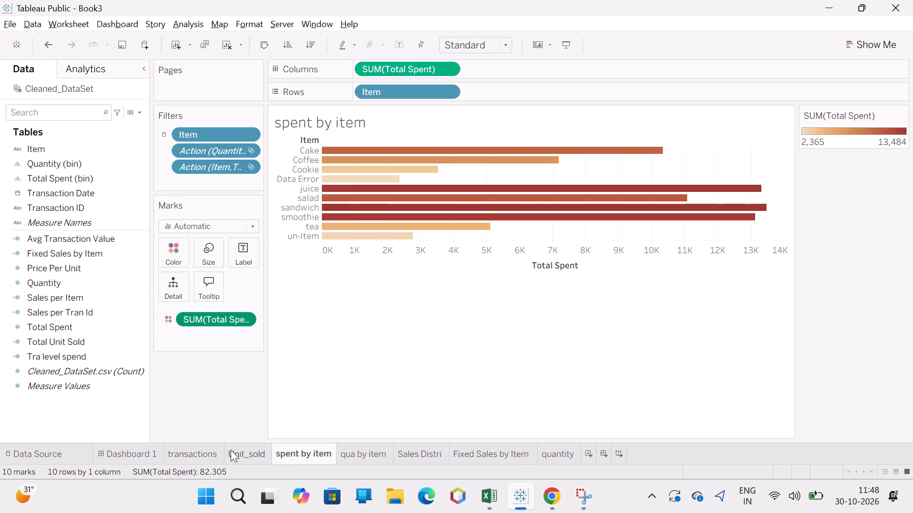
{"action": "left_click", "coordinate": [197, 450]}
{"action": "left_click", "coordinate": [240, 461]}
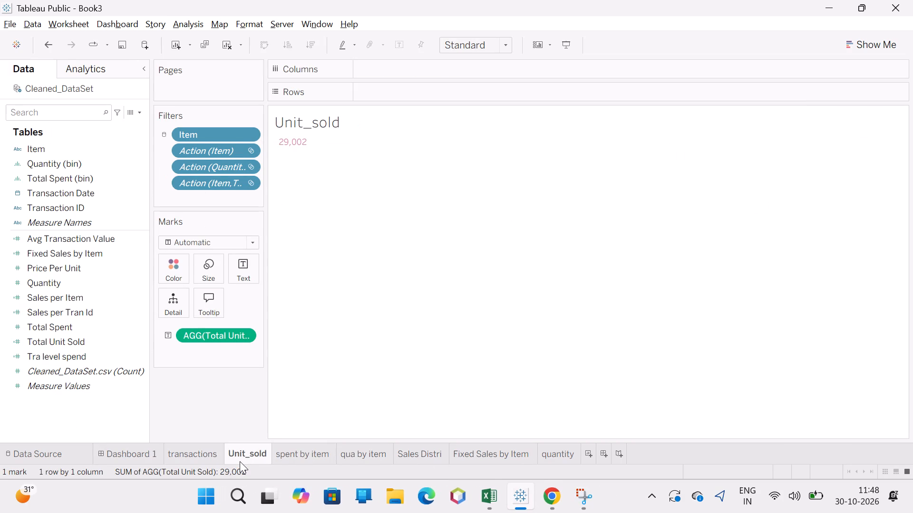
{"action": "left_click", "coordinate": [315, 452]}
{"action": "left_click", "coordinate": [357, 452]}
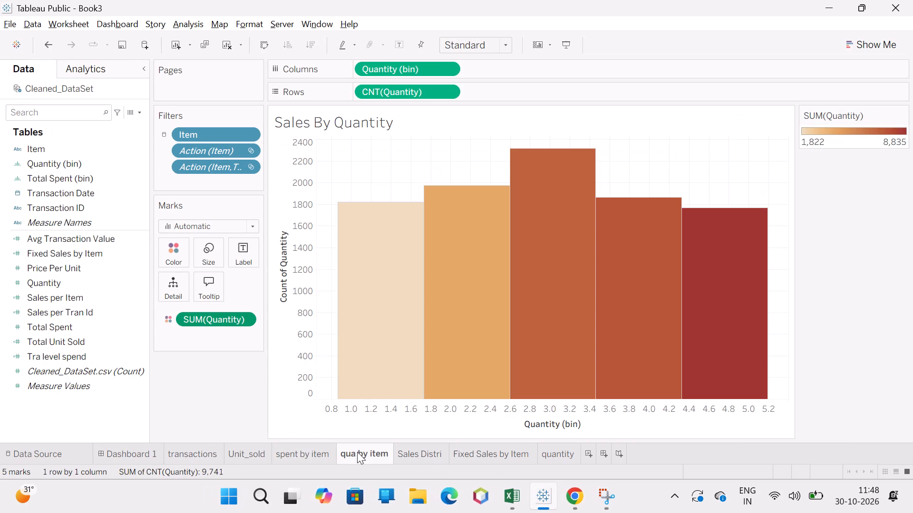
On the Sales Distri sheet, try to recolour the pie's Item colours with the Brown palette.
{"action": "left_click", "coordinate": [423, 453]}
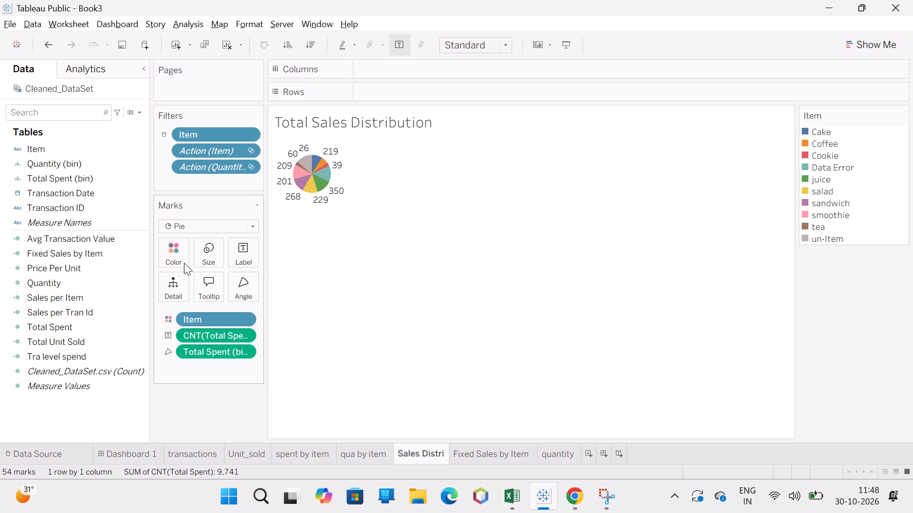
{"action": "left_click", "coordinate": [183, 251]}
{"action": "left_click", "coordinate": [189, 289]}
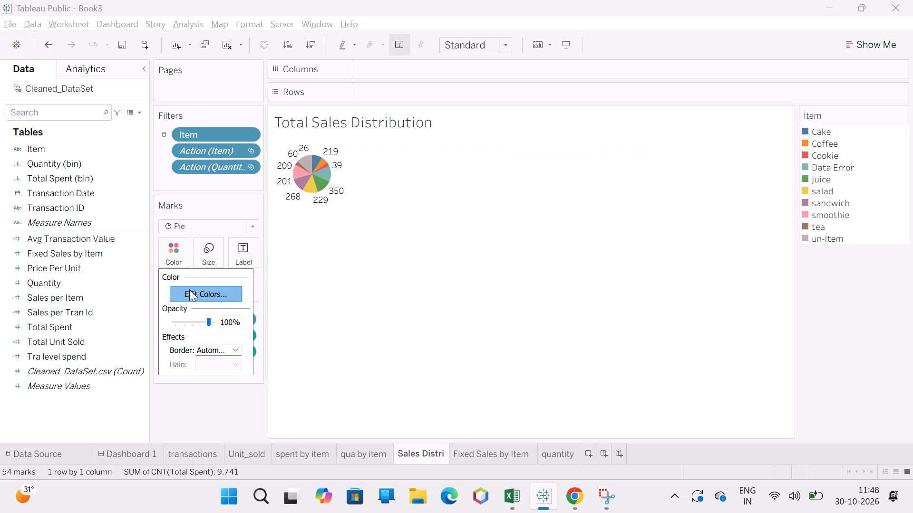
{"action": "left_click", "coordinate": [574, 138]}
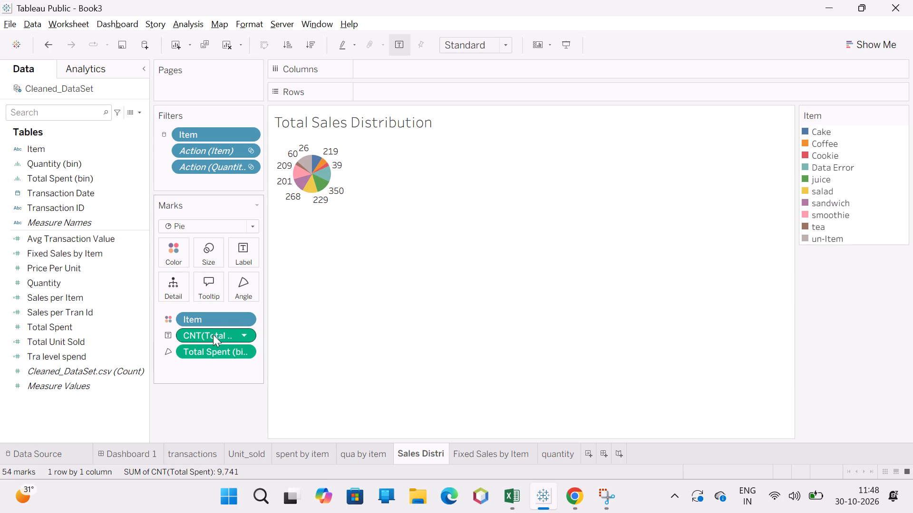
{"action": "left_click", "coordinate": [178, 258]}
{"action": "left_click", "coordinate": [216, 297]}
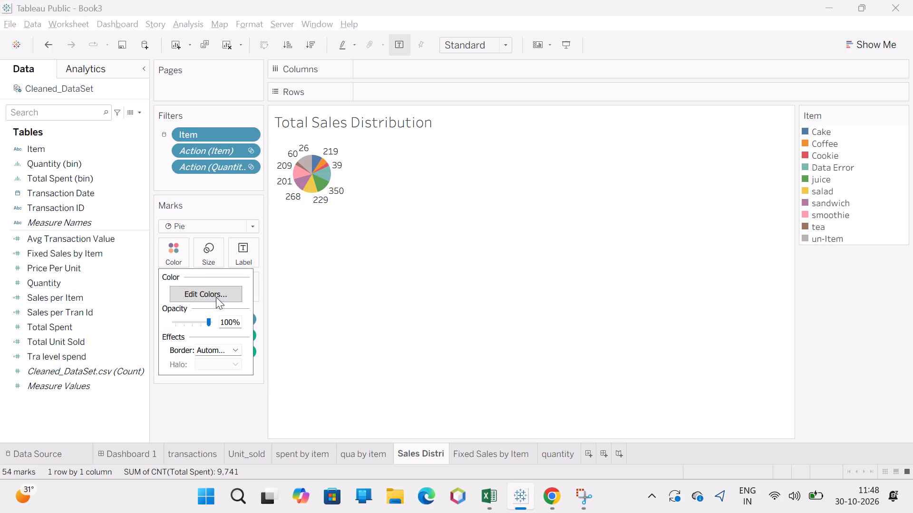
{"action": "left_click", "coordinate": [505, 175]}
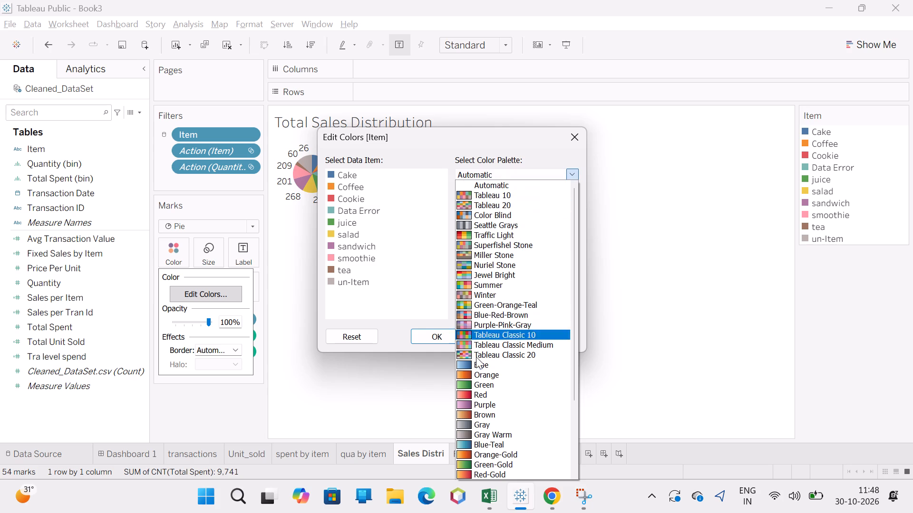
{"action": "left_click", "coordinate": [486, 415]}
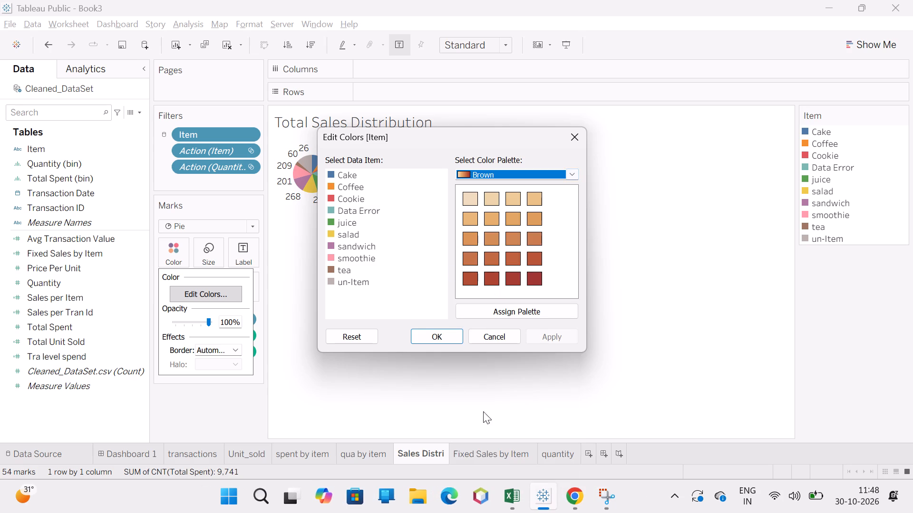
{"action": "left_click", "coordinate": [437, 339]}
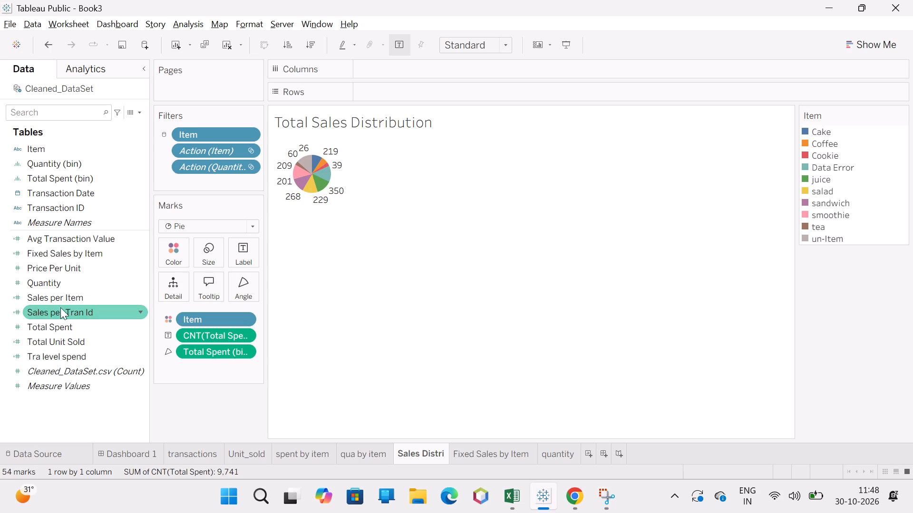
On the Sales Distri sheet, replace Item with SUM(Total Spent) as the pie's colour encoding.
{"action": "left_click_drag", "start_coordinate": [60, 324], "coordinate": [154, 253]}
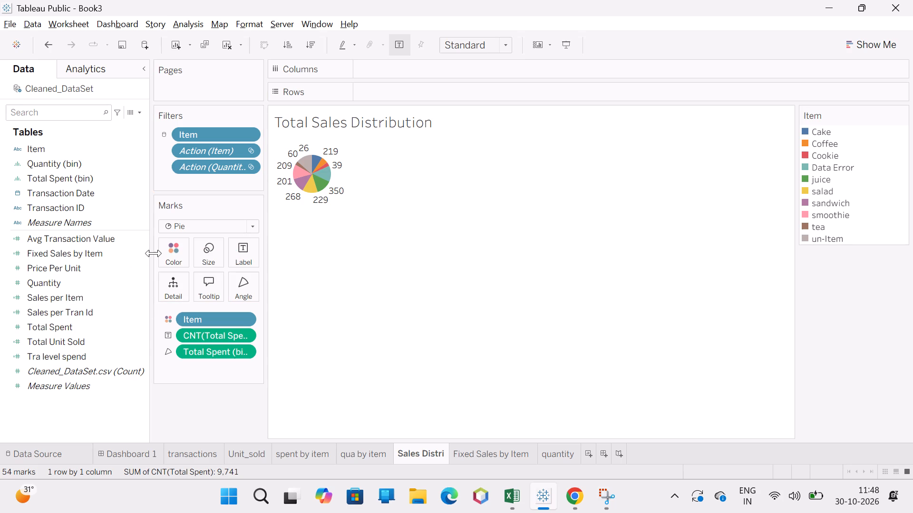
{"action": "left_click_drag", "start_coordinate": [77, 329], "coordinate": [196, 253]}
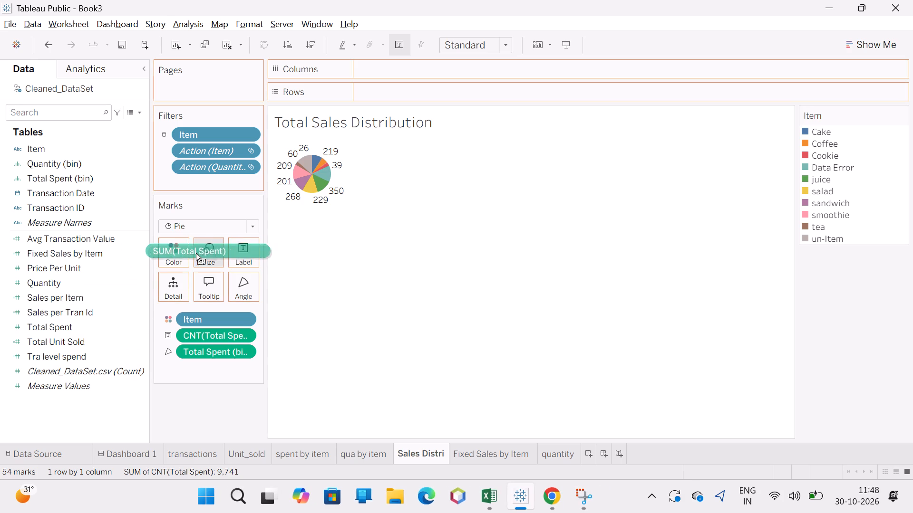
{"action": "left_click_drag", "start_coordinate": [196, 253], "coordinate": [176, 252]}
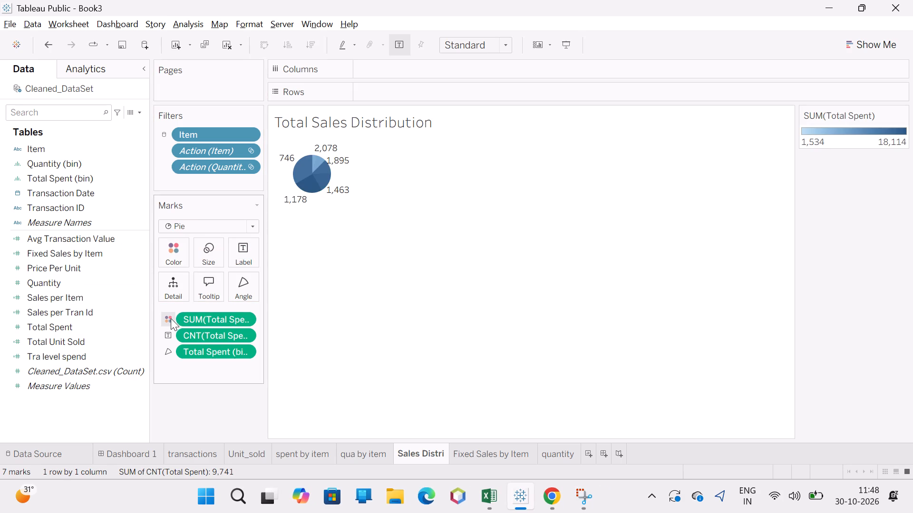
Apply the Brown palette to the pie's SUM(Total Spent) colours and return to Dashboard 1.
{"action": "left_click", "coordinate": [170, 319]}
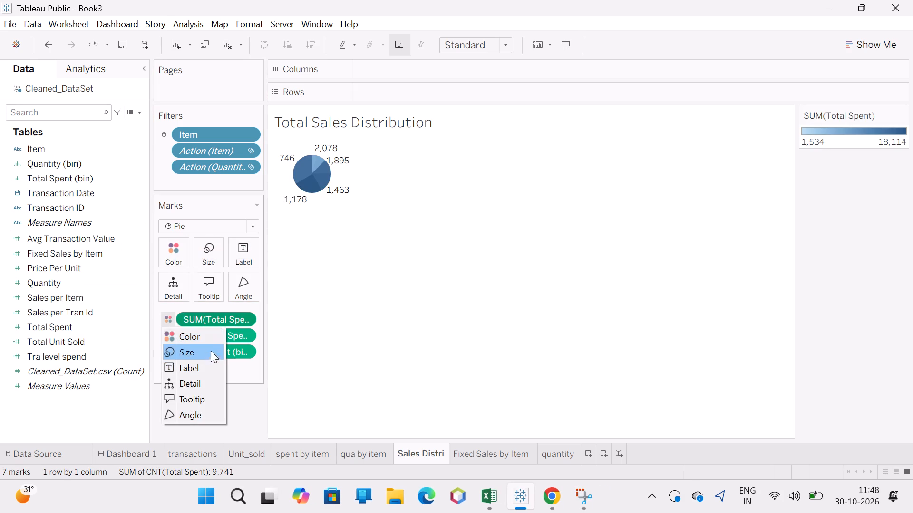
{"action": "double_click", "coordinate": [173, 251]}
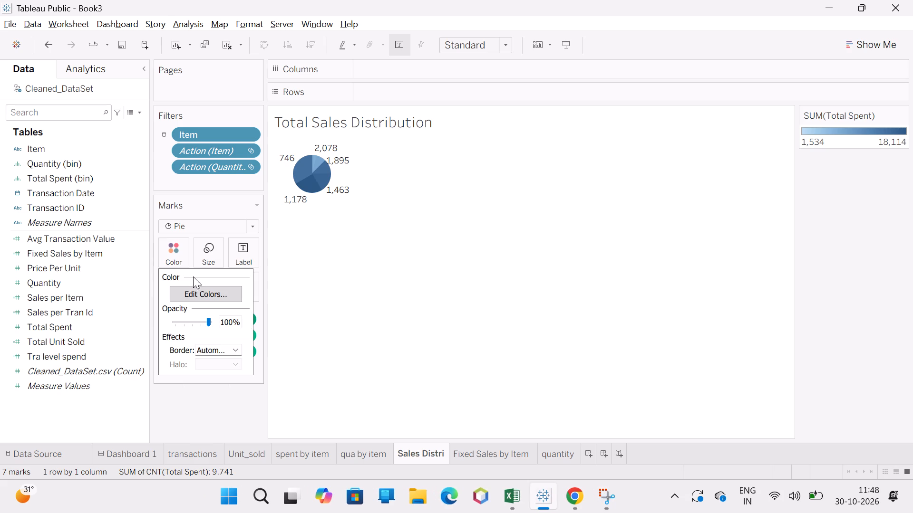
{"action": "left_click", "coordinate": [204, 293]}
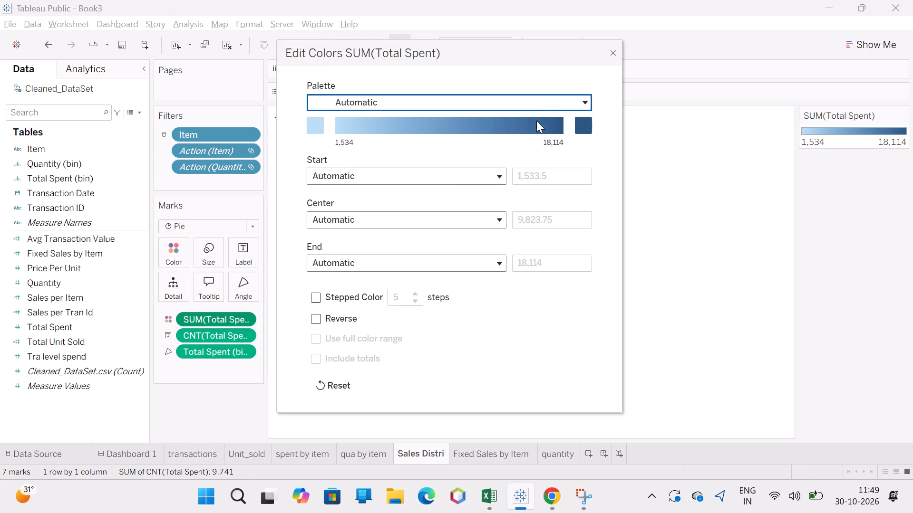
{"action": "left_click", "coordinate": [555, 106]}
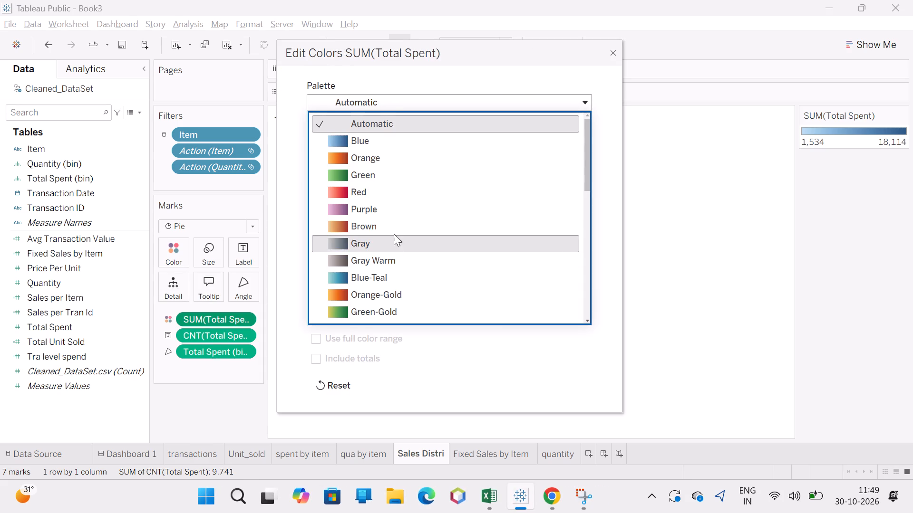
{"action": "left_click", "coordinate": [388, 221]}
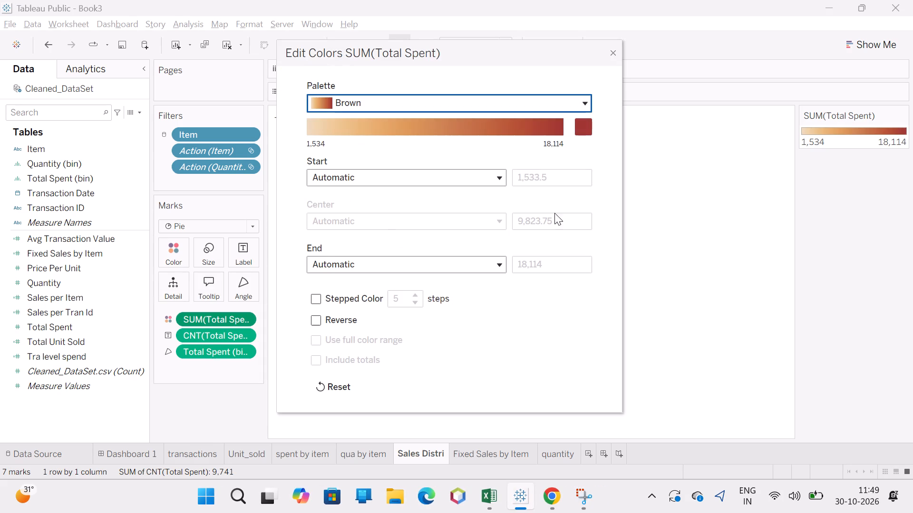
{"action": "left_click", "coordinate": [613, 54]}
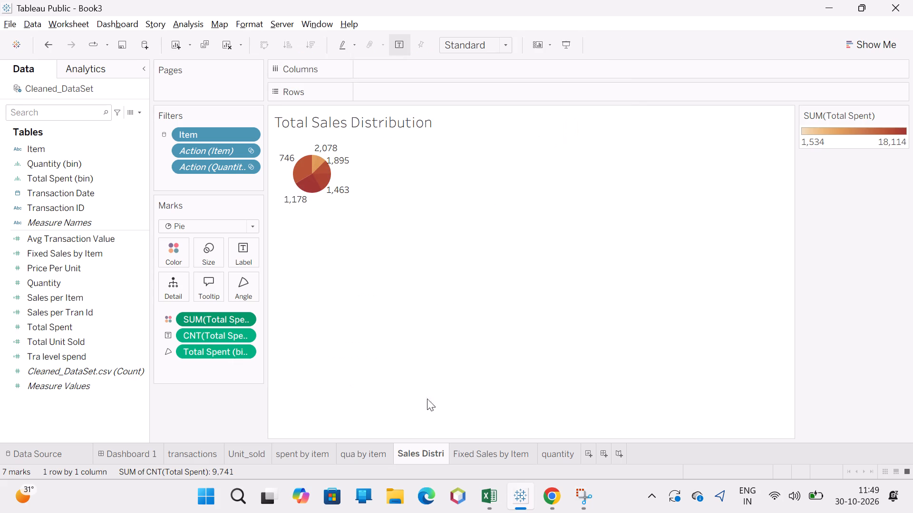
{"action": "left_click", "coordinate": [146, 453]}
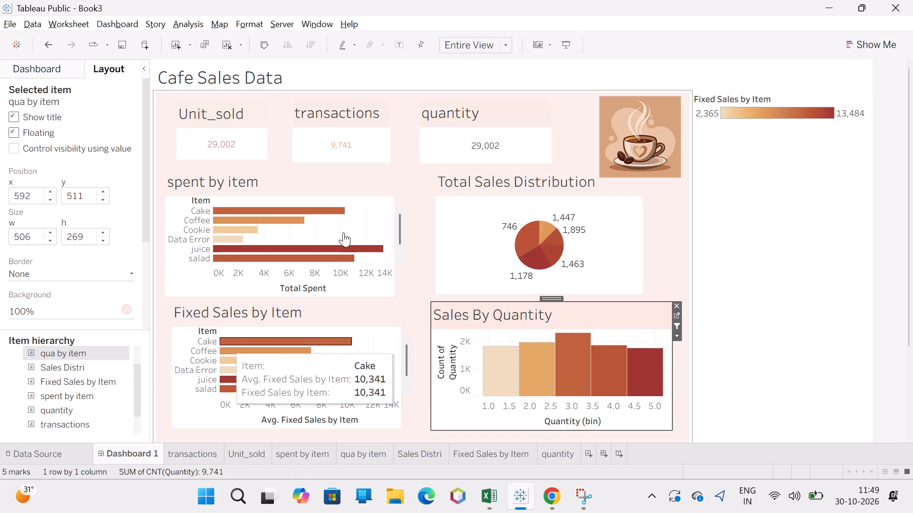
Delete the vertical layout container holding the Fixed Sales by Item colour legend, including its contents.
{"action": "left_click", "coordinate": [701, 71]}
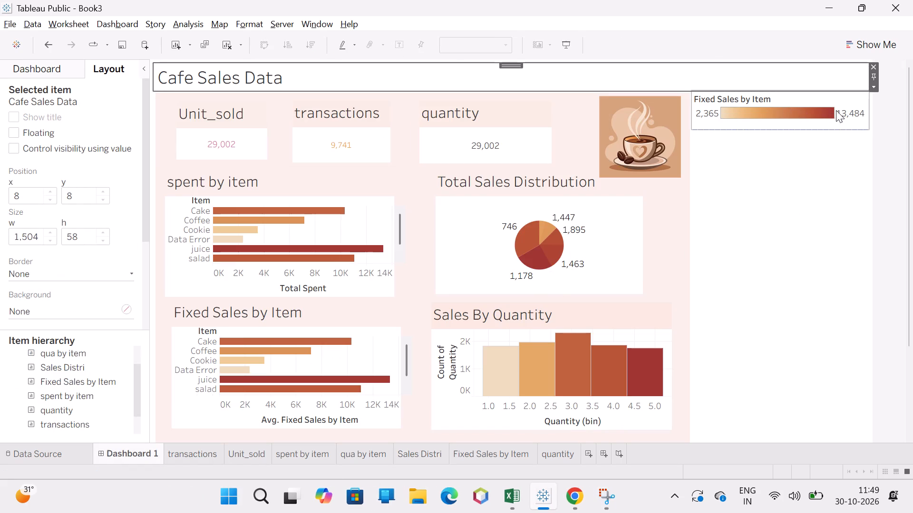
{"action": "left_click", "coordinate": [850, 211]}
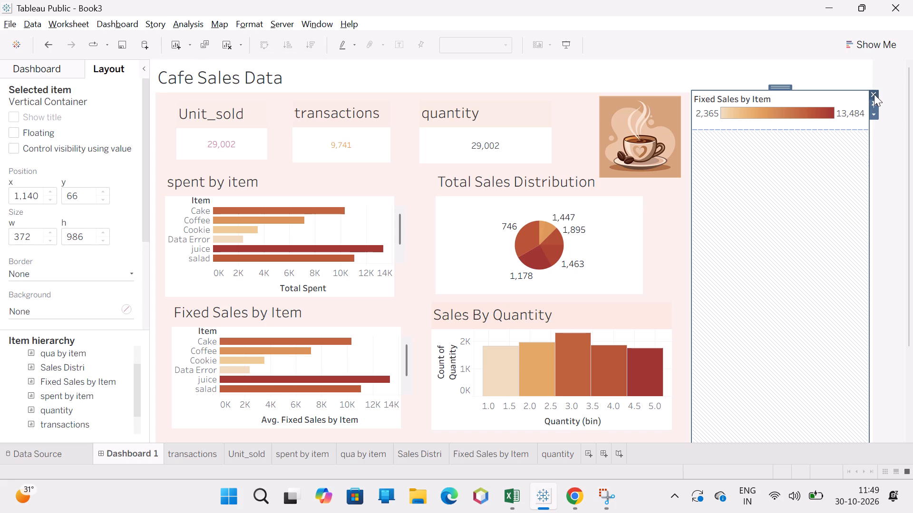
{"action": "left_click", "coordinate": [875, 93]}
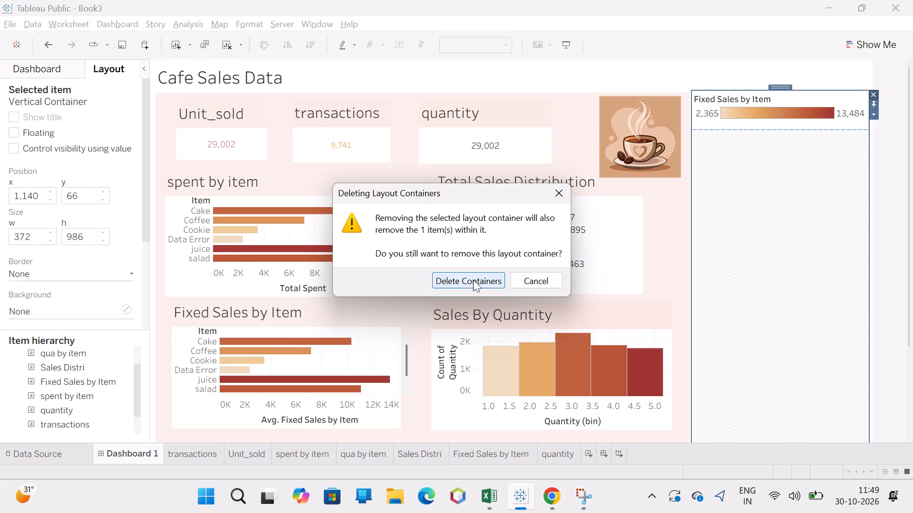
{"action": "left_click", "coordinate": [473, 280]}
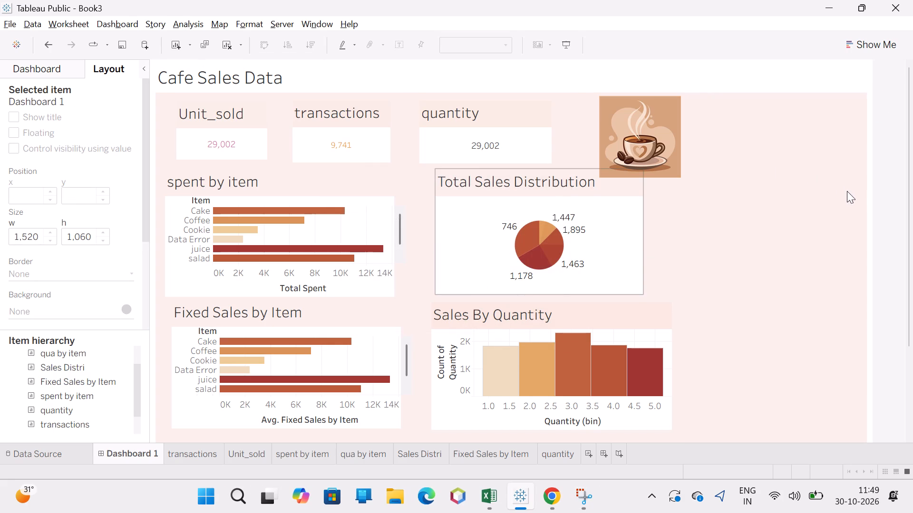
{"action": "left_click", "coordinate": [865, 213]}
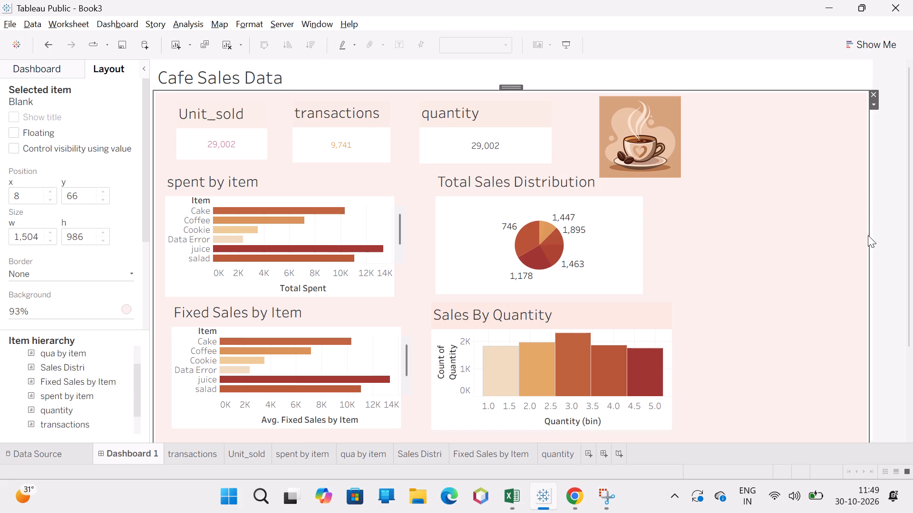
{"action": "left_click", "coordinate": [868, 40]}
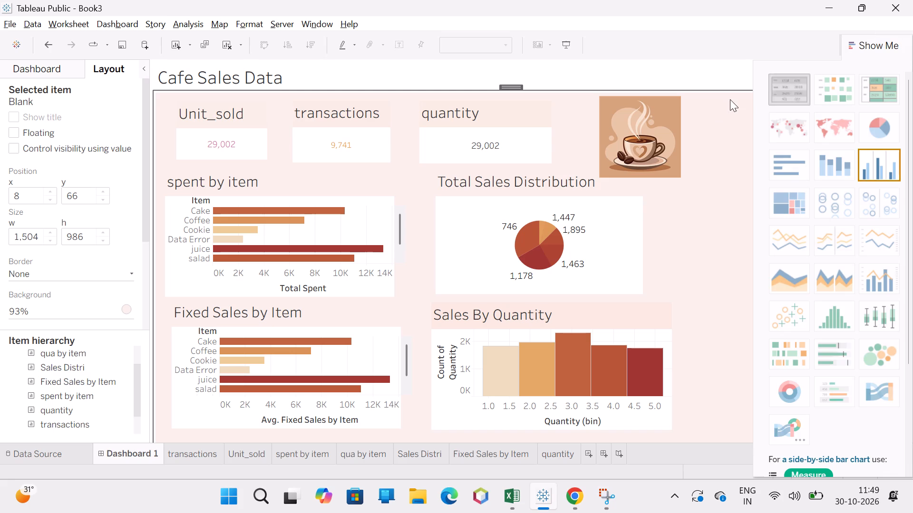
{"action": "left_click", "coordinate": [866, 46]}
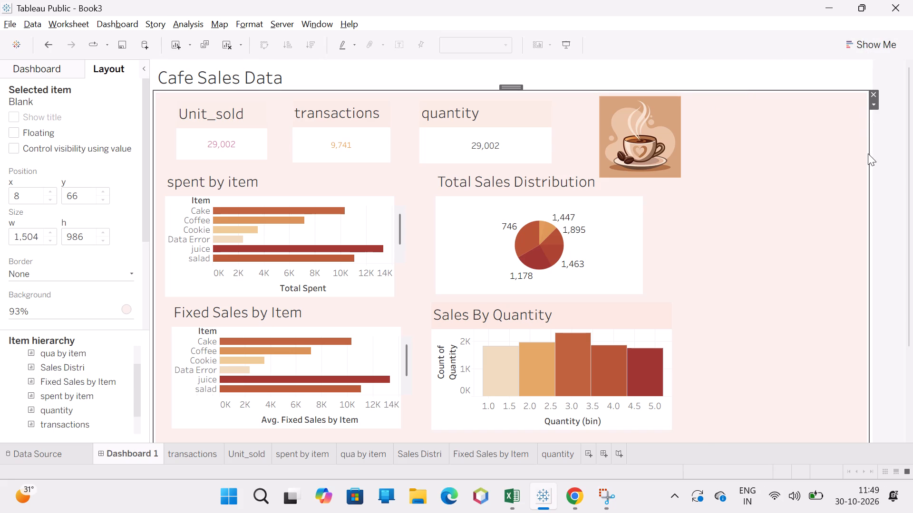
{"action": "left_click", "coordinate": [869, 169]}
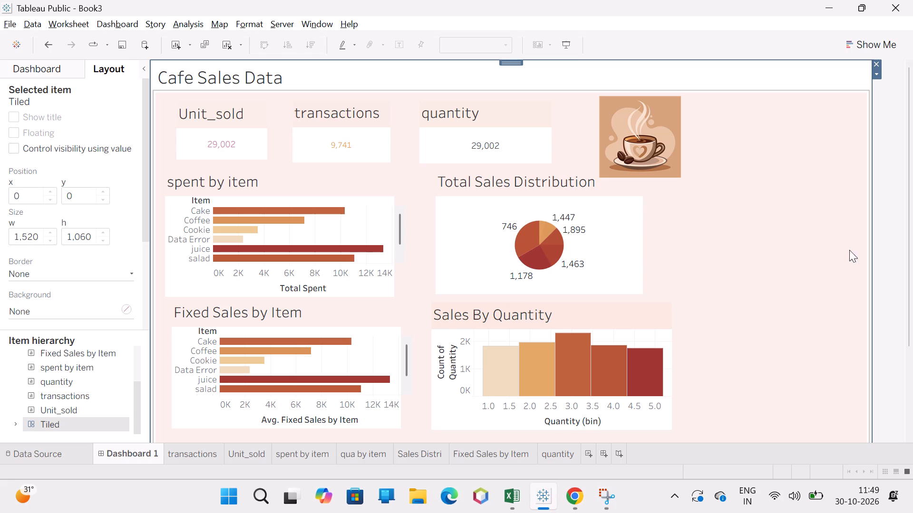
Move the coffee cup image beside the quantity card and shrink it to about 152 by 151 pixels.
{"action": "left_click_drag", "start_coordinate": [655, 144], "coordinate": [622, 140]}
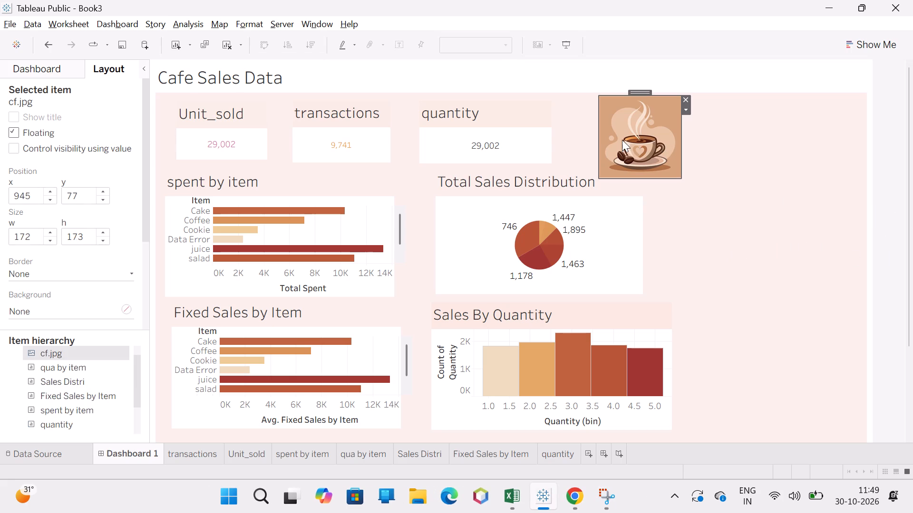
{"action": "left_click_drag", "start_coordinate": [622, 140], "coordinate": [604, 137]}
{"action": "left_click_drag", "start_coordinate": [635, 92], "coordinate": [603, 89]}
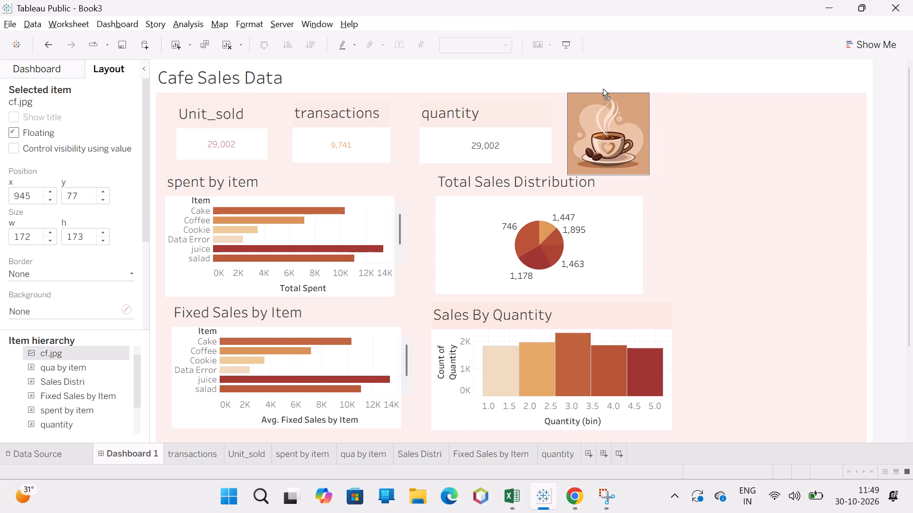
{"action": "left_click_drag", "start_coordinate": [603, 89], "coordinate": [601, 87]}
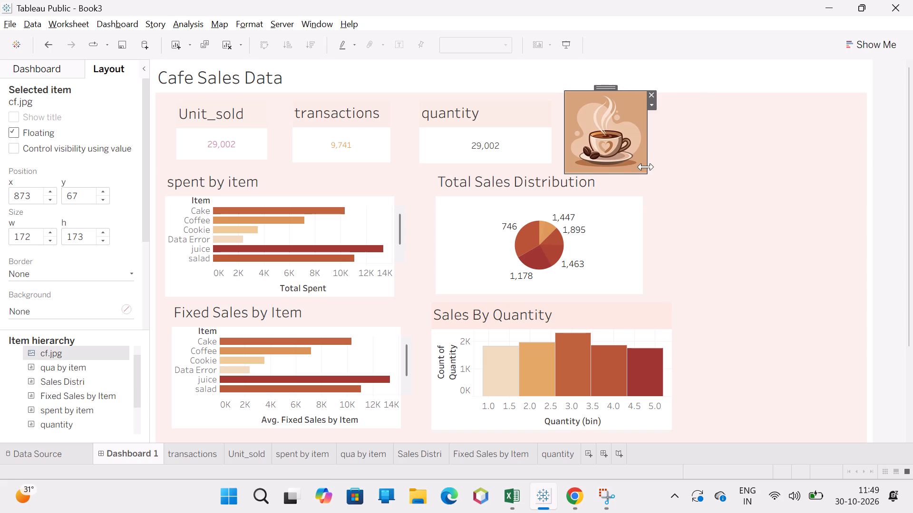
{"action": "left_click_drag", "start_coordinate": [648, 171], "coordinate": [637, 163]}
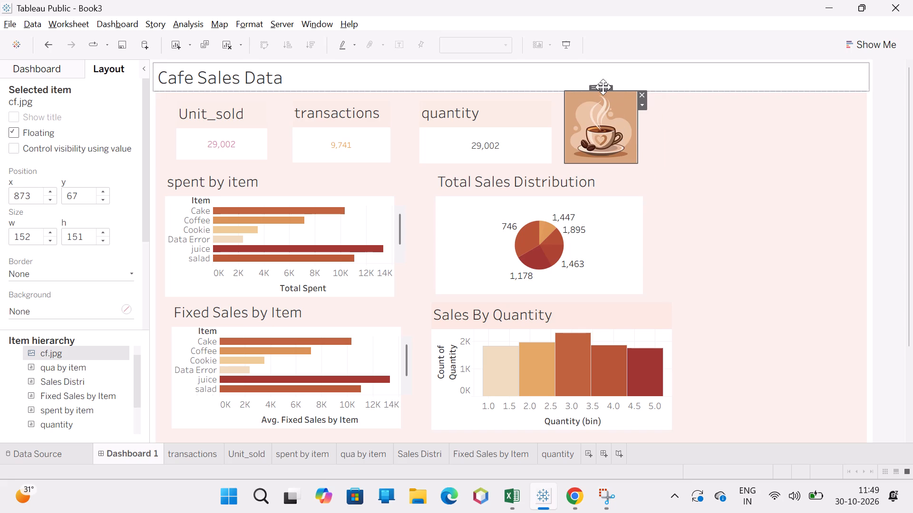
{"action": "left_click", "coordinate": [603, 88]}
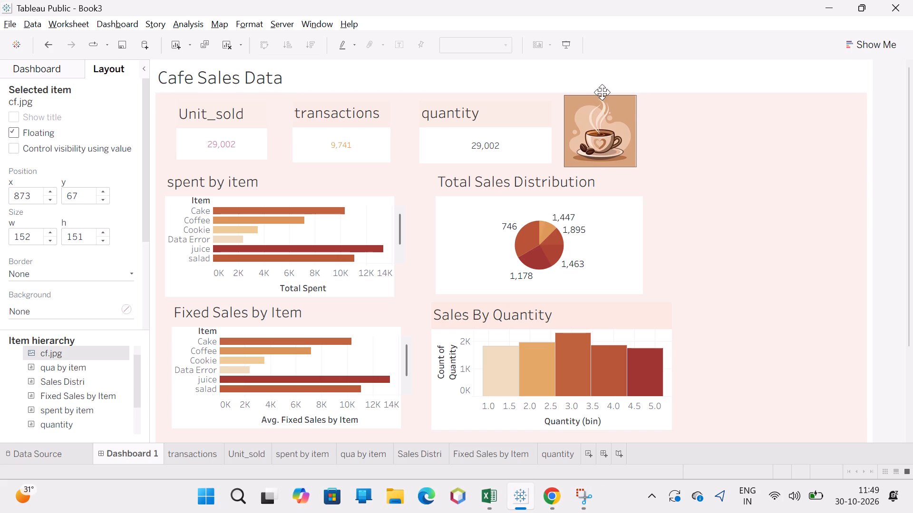
Set the background of the Cafe Sales Data title to the brown colour #aa5500.
{"action": "left_click", "coordinate": [566, 77]}
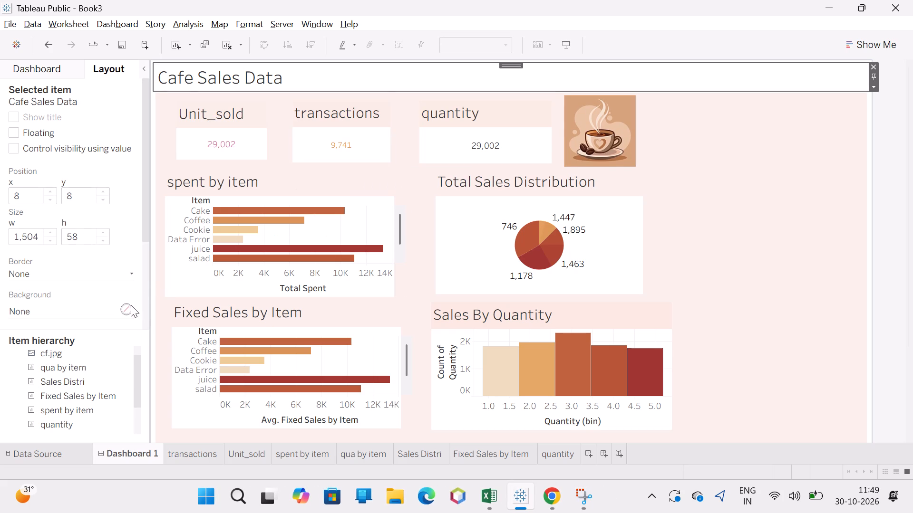
{"action": "left_click", "coordinate": [131, 305]}
{"action": "left_click", "coordinate": [58, 237]}
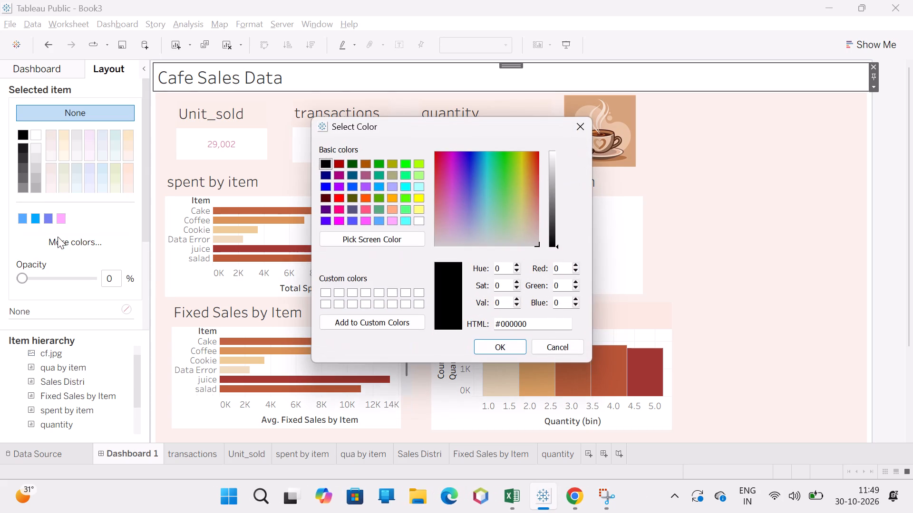
{"action": "left_click", "coordinate": [367, 165]}
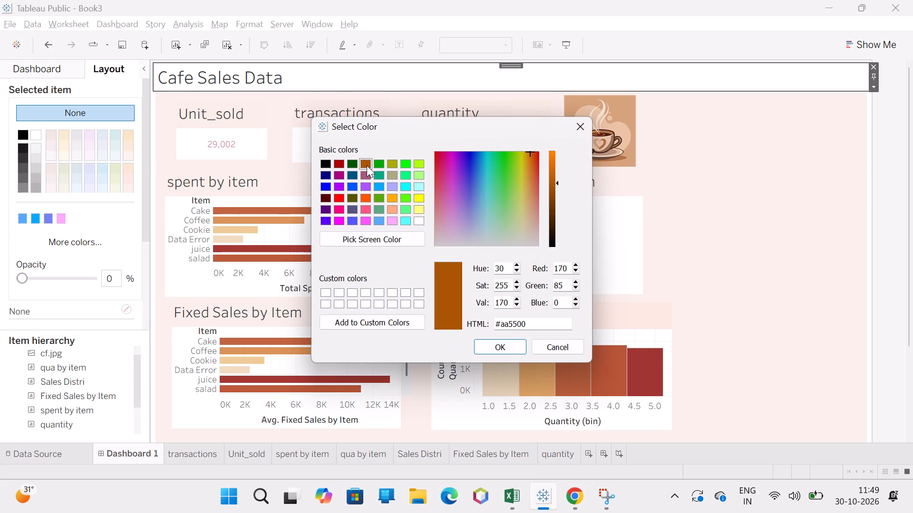
{"action": "left_click", "coordinate": [503, 348]}
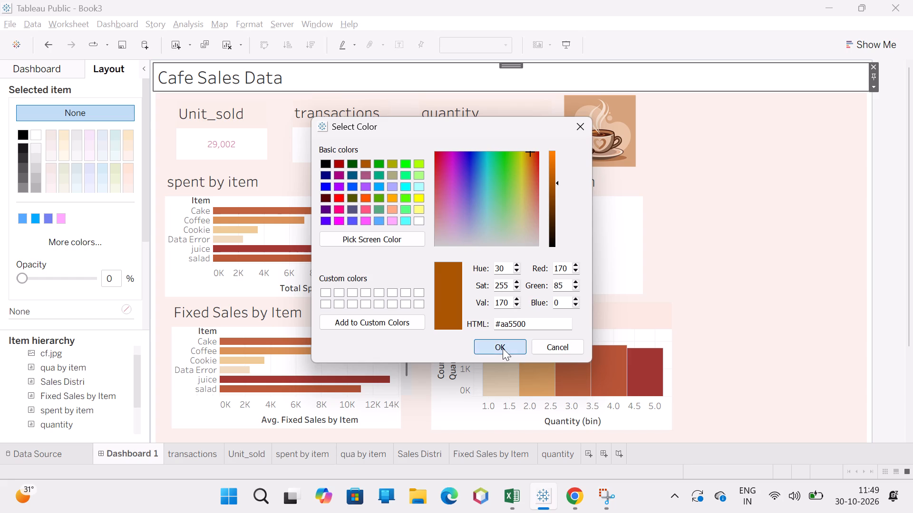
{"action": "left_click", "coordinate": [753, 198]}
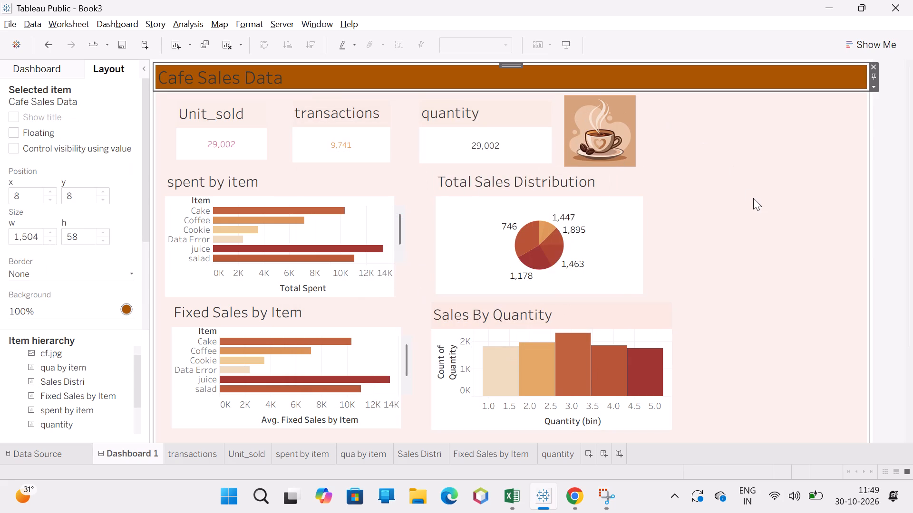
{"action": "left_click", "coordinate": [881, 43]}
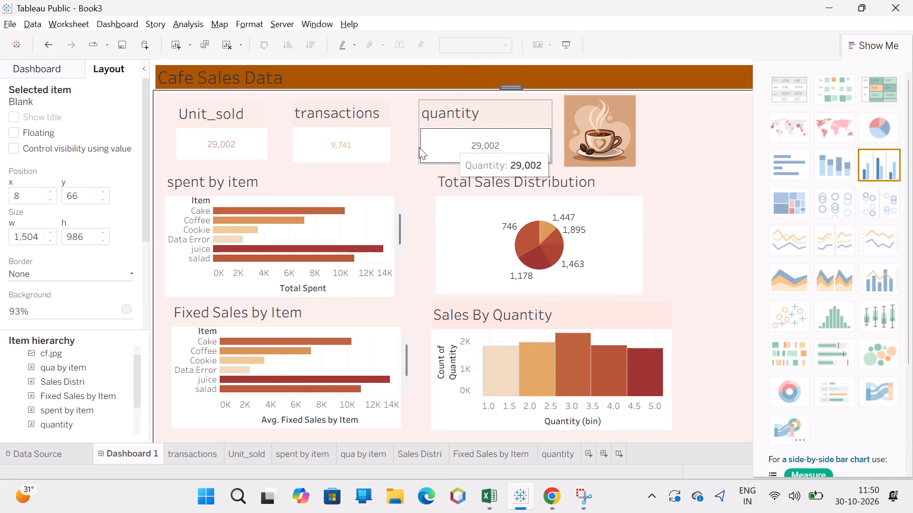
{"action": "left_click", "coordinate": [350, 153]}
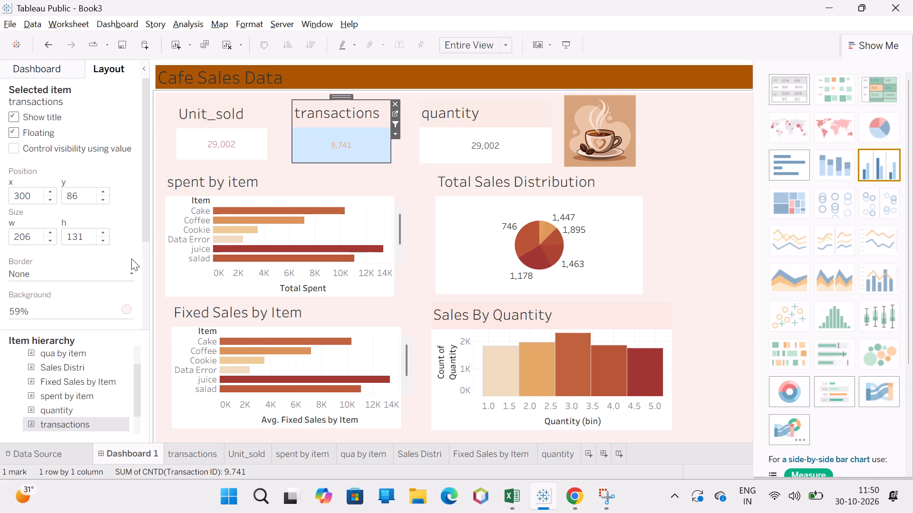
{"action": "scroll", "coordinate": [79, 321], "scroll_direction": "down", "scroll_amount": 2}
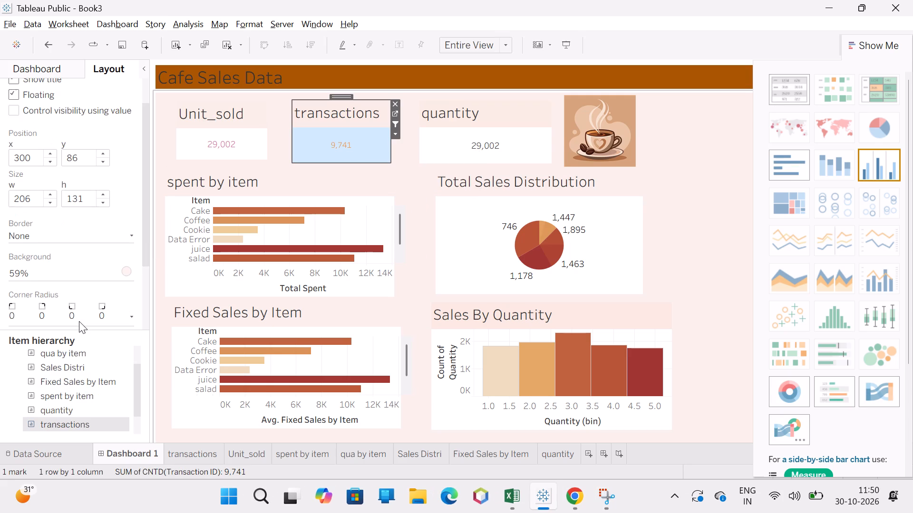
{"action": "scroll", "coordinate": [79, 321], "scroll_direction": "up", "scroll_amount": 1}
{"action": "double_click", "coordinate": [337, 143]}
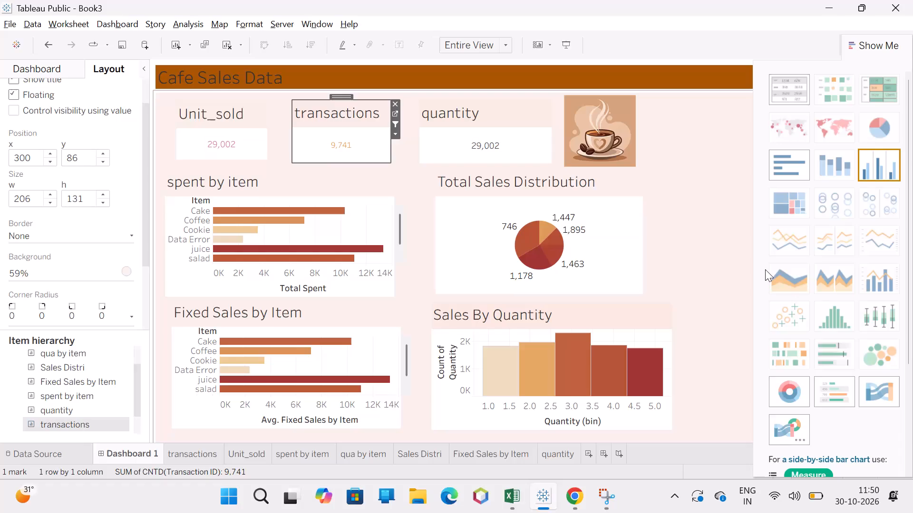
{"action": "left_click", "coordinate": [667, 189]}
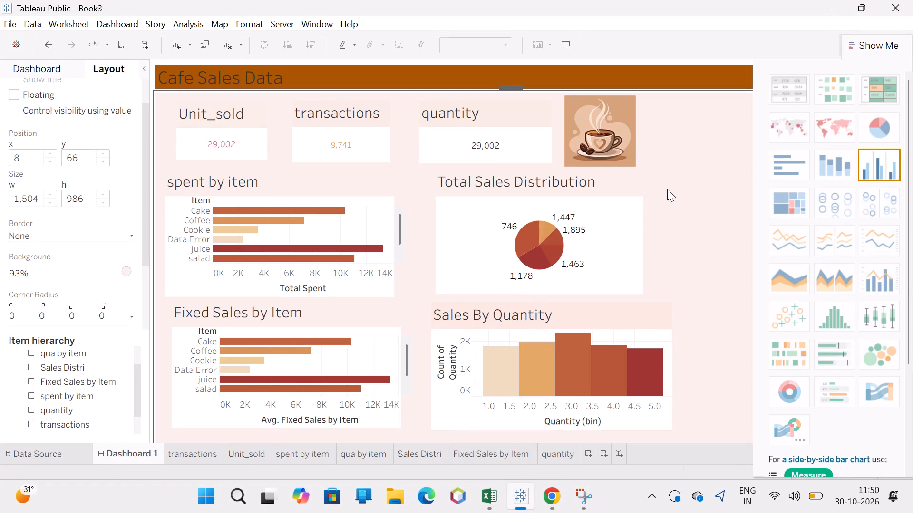
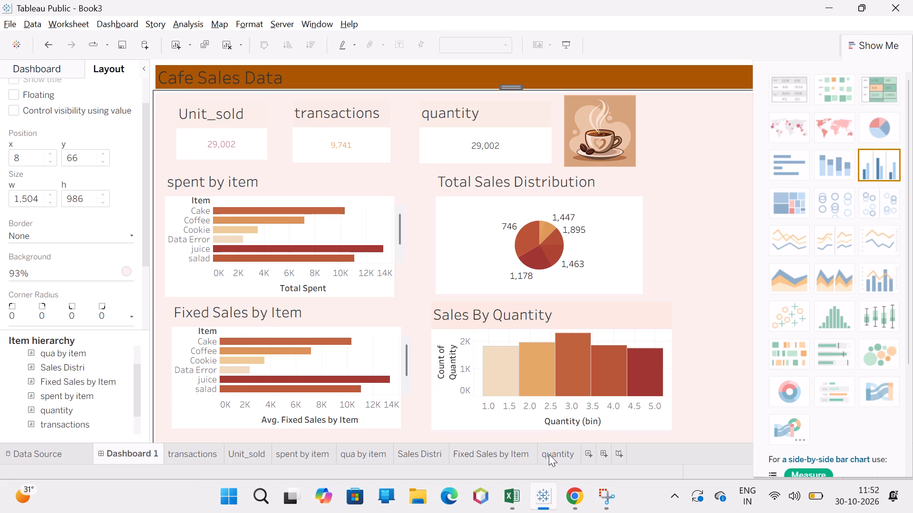
Check the Sales Distri worksheet behind the Total Sales Distribution pie chart, and return to Dashboard 1.
{"action": "left_click", "coordinate": [408, 456]}
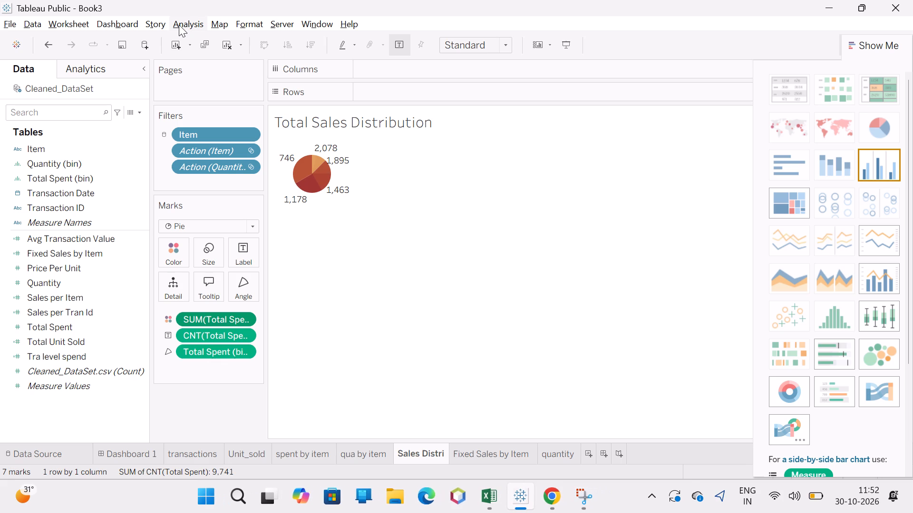
{"action": "left_click", "coordinate": [144, 455]}
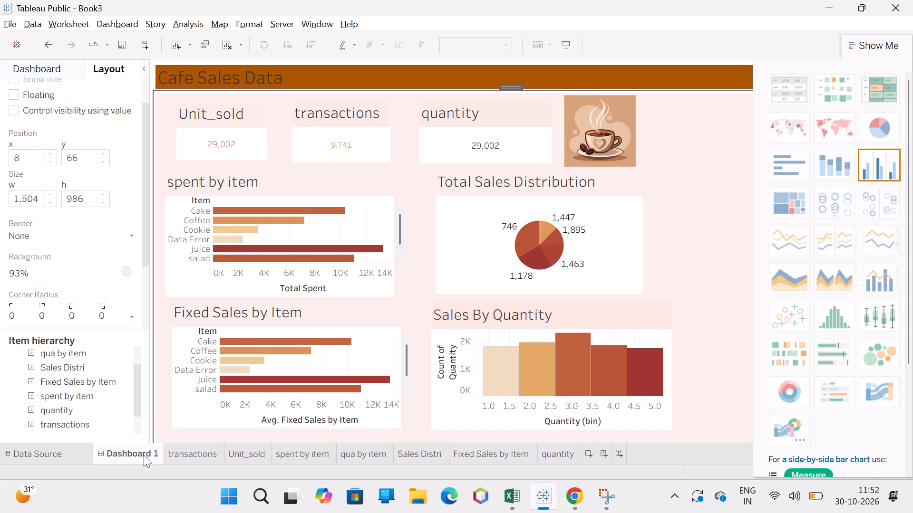
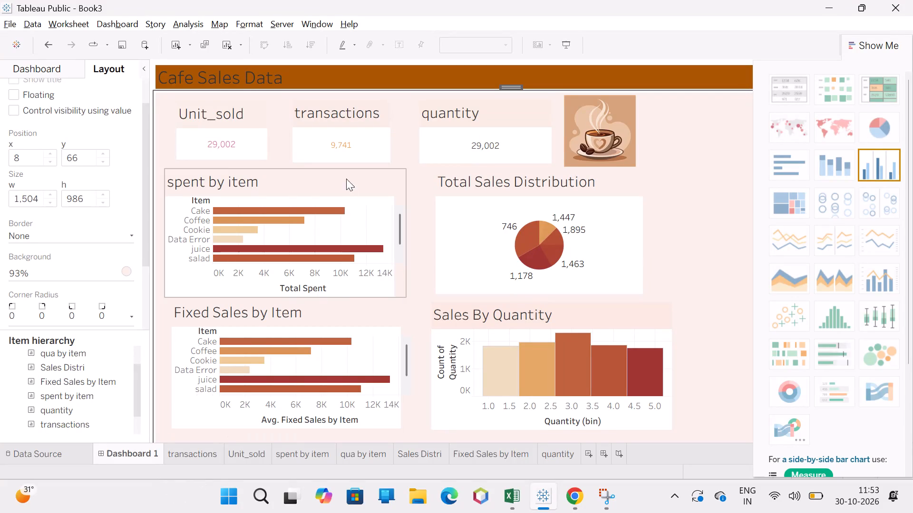
Filter Dashboard 1 by the bin 10 slice of the Total Sales Distribution pie and inspect the Sales By Quantity bars.
{"action": "left_click", "coordinate": [547, 249]}
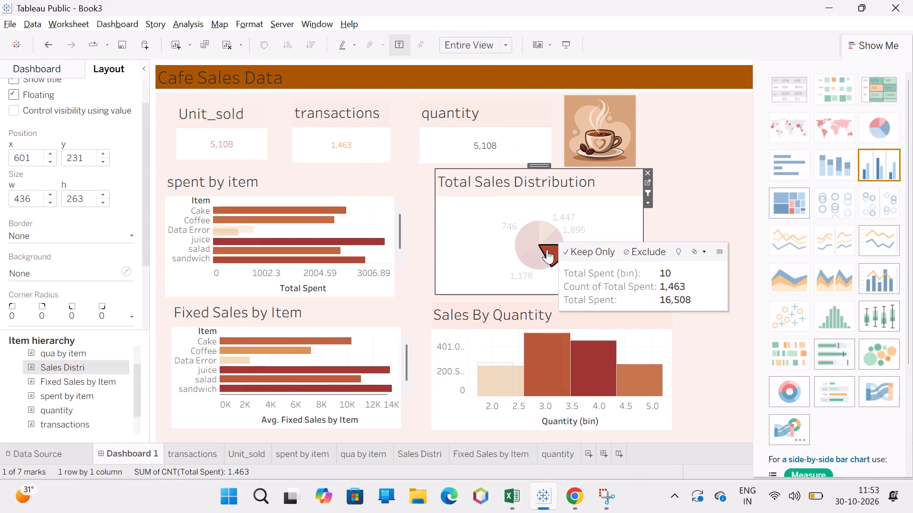
{"action": "double_click", "coordinate": [550, 251]}
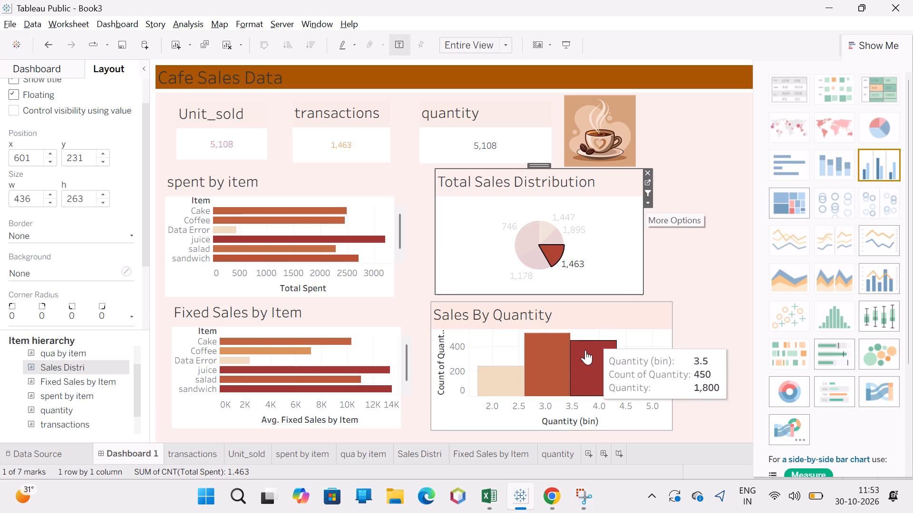
{"action": "double_click", "coordinate": [573, 363]}
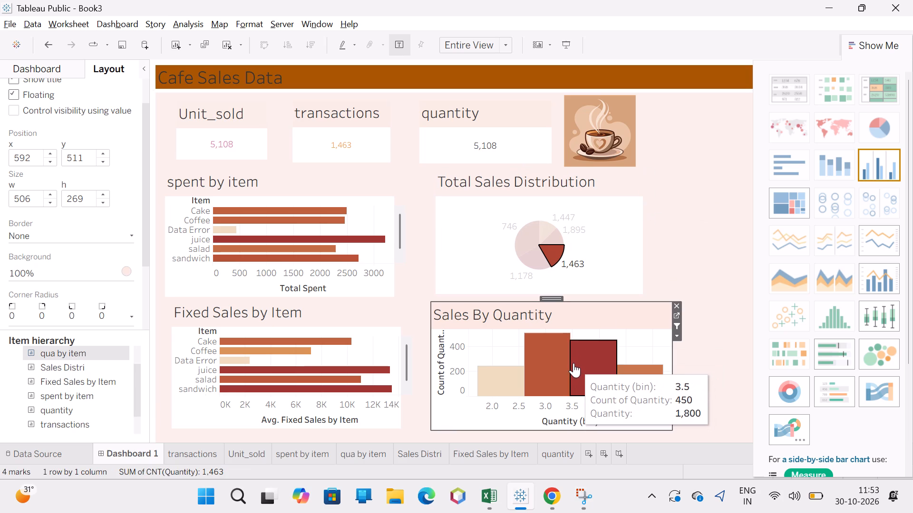
{"action": "double_click", "coordinate": [543, 367]}
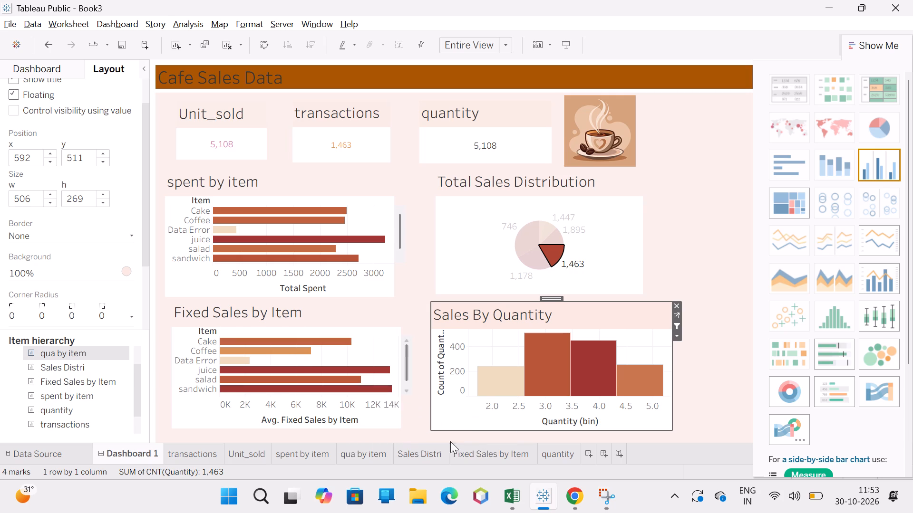
Sort the items in the Fixed Sales by Item worksheet in descending order of average fixed sales.
{"action": "left_click", "coordinate": [468, 456]}
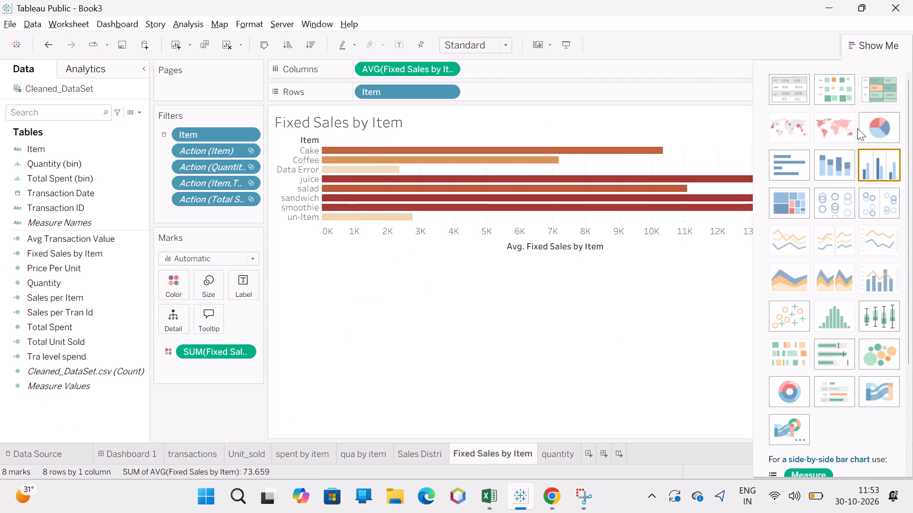
{"action": "left_click", "coordinate": [284, 47]}
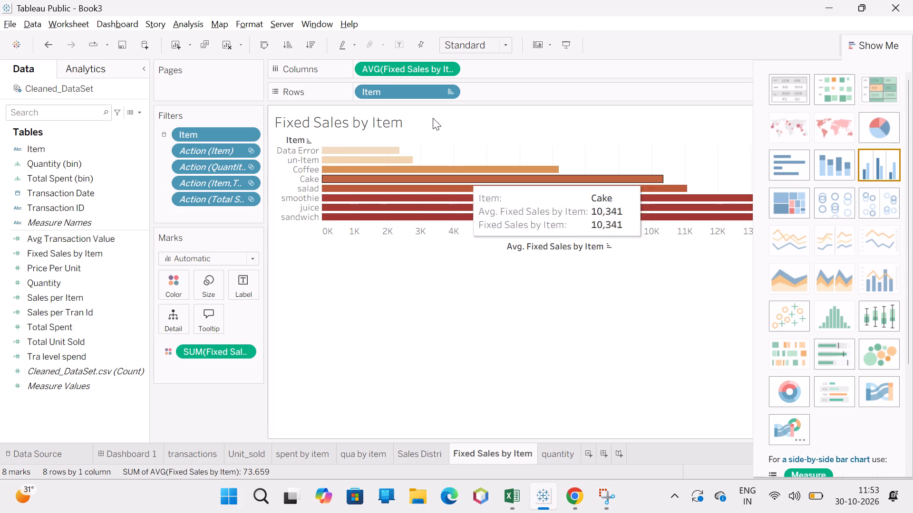
{"action": "left_click", "coordinate": [308, 43]}
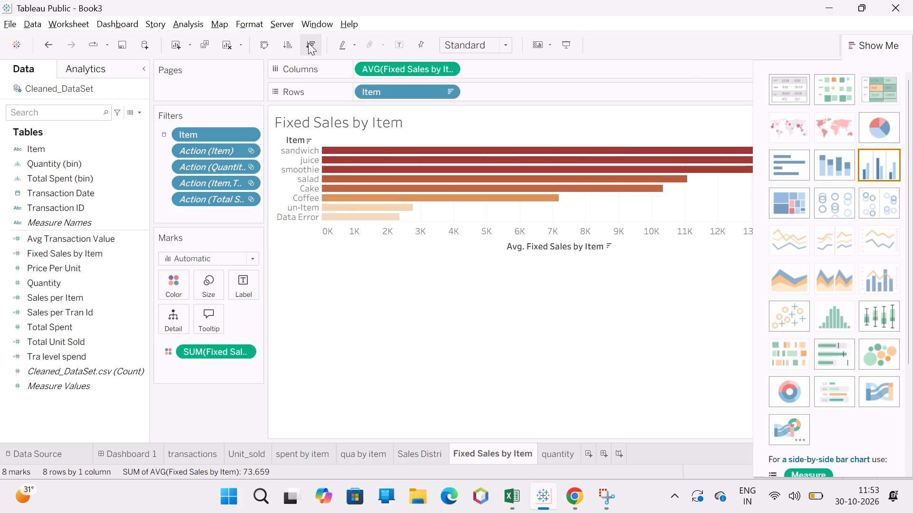
Sort the items in the spent by item worksheet in ascending order of Total Spent.
{"action": "left_click", "coordinate": [286, 455]}
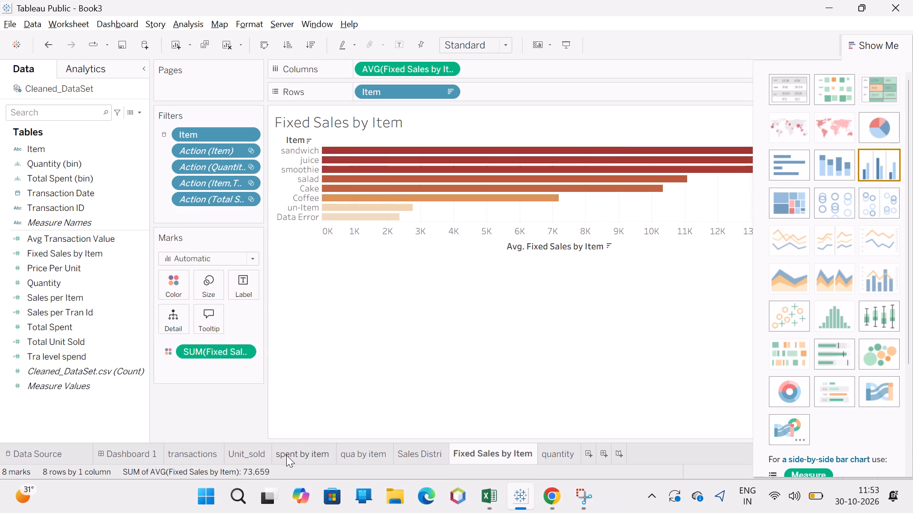
{"action": "left_click", "coordinate": [297, 42]}
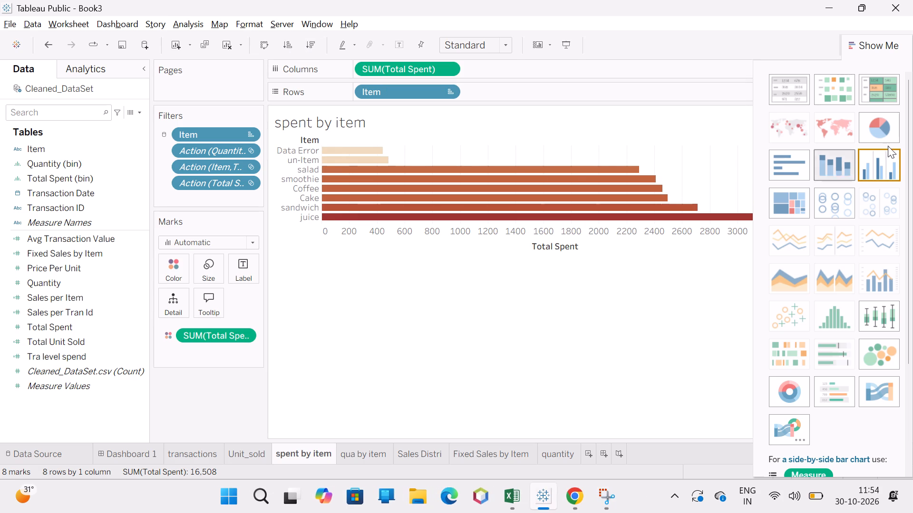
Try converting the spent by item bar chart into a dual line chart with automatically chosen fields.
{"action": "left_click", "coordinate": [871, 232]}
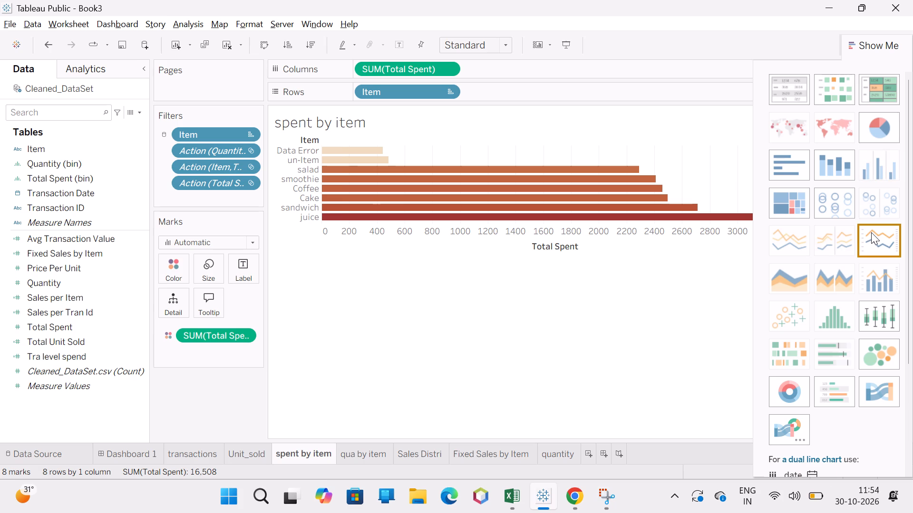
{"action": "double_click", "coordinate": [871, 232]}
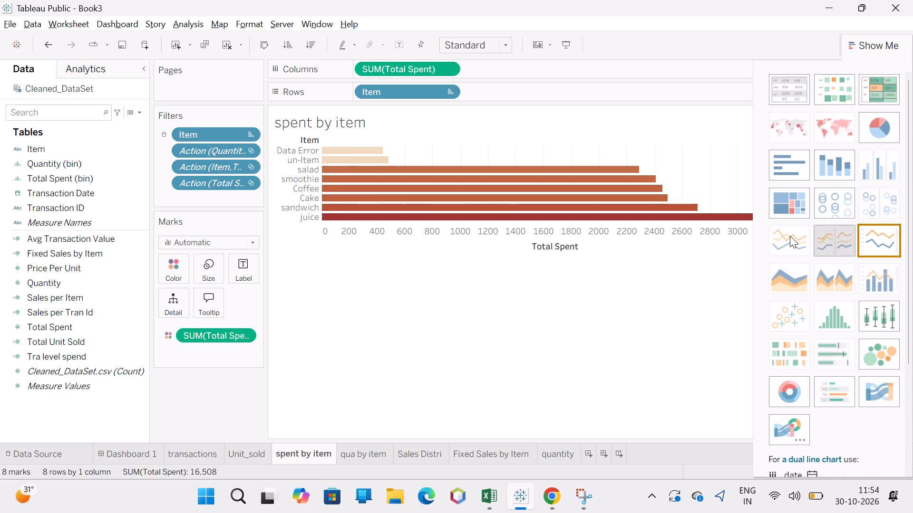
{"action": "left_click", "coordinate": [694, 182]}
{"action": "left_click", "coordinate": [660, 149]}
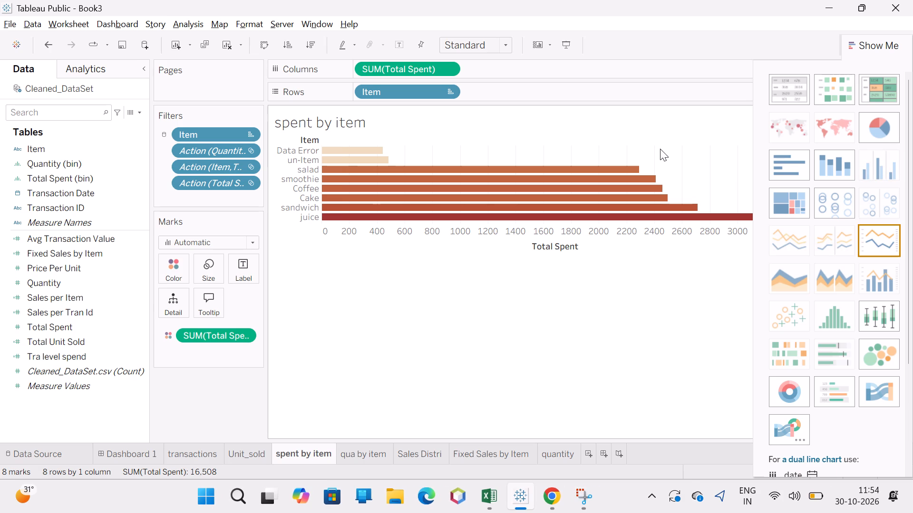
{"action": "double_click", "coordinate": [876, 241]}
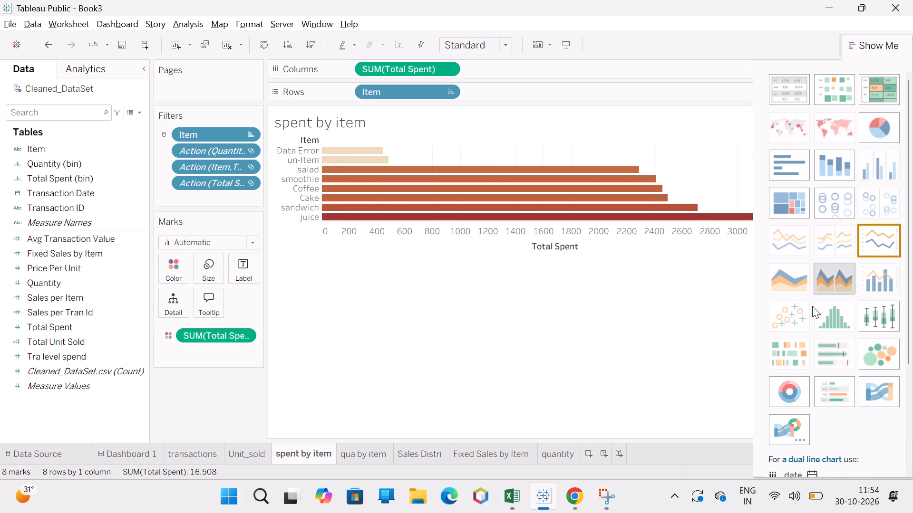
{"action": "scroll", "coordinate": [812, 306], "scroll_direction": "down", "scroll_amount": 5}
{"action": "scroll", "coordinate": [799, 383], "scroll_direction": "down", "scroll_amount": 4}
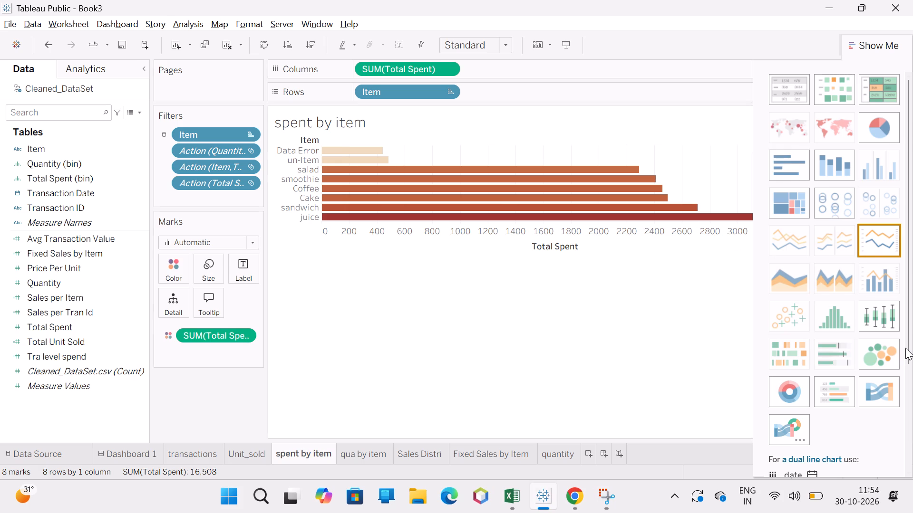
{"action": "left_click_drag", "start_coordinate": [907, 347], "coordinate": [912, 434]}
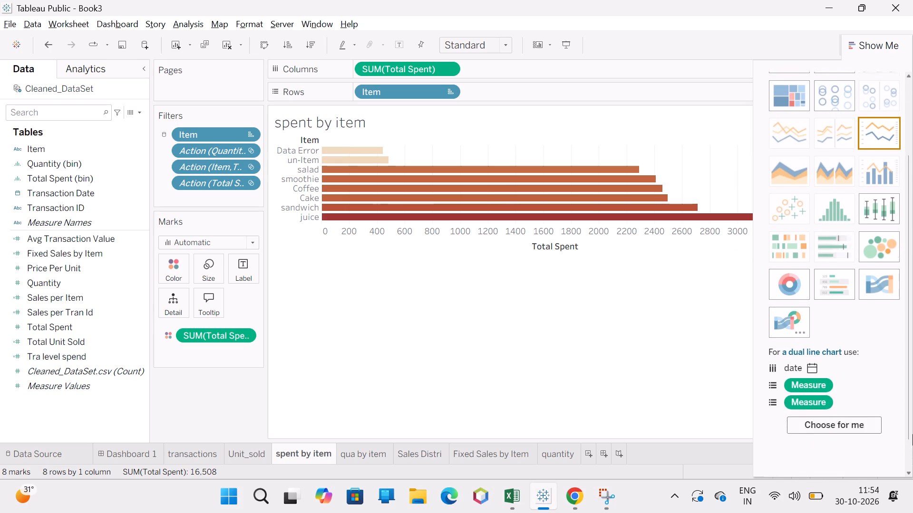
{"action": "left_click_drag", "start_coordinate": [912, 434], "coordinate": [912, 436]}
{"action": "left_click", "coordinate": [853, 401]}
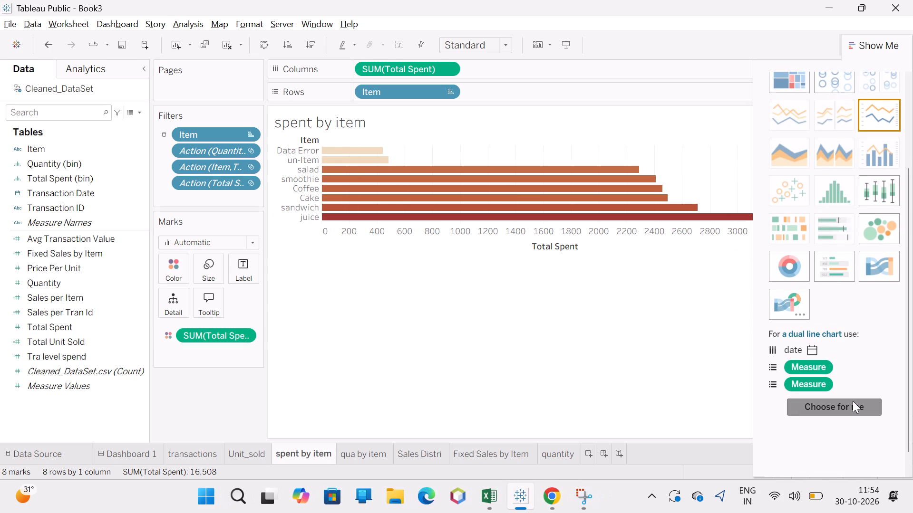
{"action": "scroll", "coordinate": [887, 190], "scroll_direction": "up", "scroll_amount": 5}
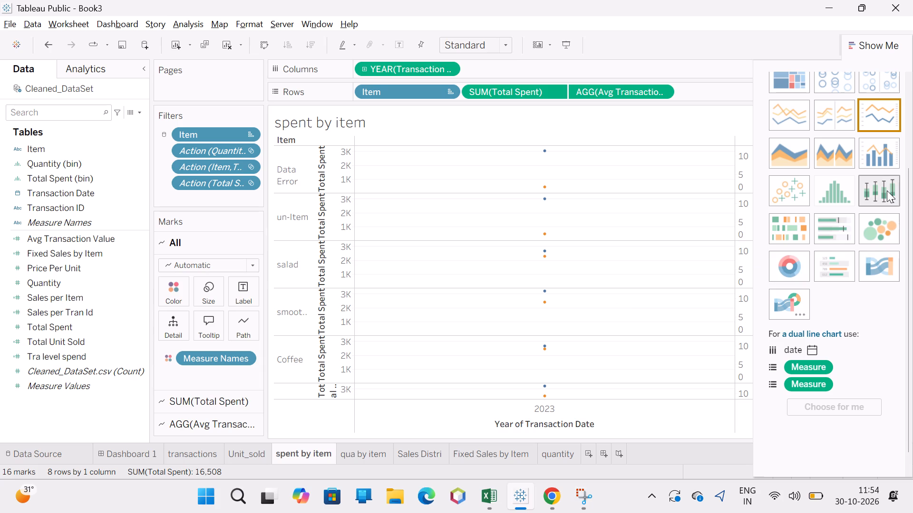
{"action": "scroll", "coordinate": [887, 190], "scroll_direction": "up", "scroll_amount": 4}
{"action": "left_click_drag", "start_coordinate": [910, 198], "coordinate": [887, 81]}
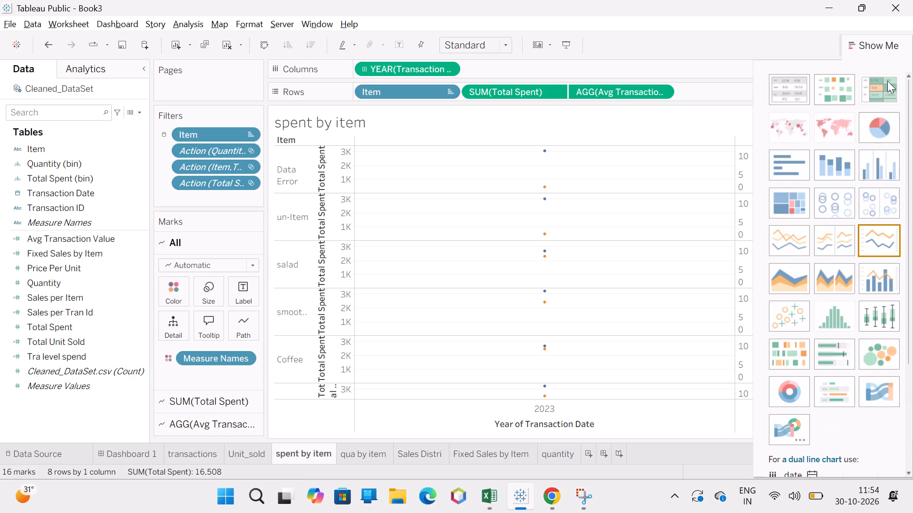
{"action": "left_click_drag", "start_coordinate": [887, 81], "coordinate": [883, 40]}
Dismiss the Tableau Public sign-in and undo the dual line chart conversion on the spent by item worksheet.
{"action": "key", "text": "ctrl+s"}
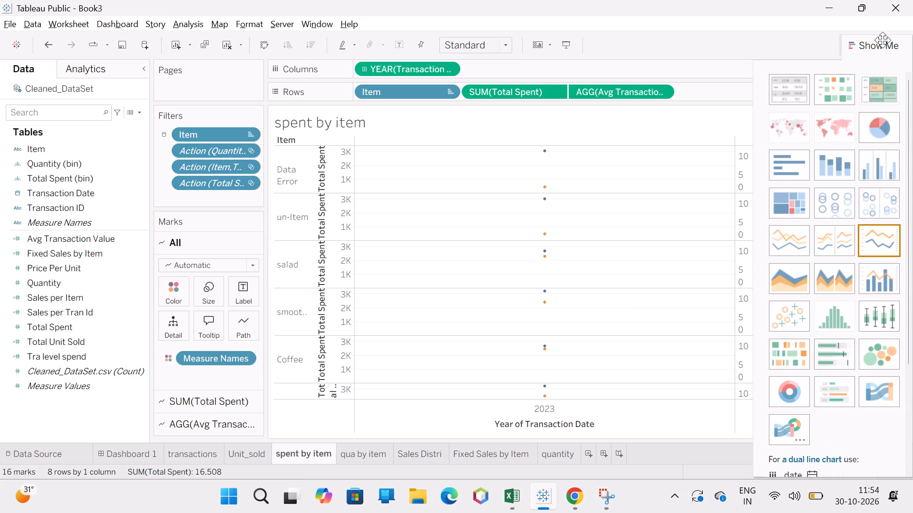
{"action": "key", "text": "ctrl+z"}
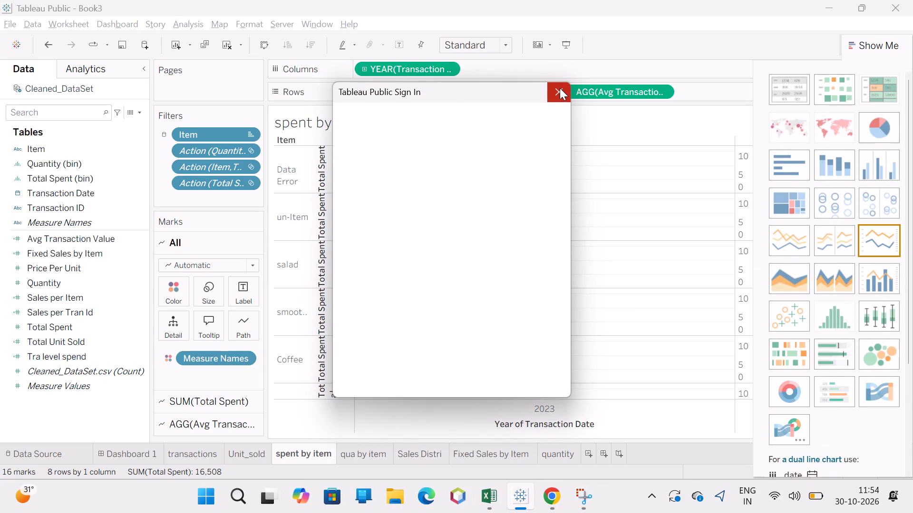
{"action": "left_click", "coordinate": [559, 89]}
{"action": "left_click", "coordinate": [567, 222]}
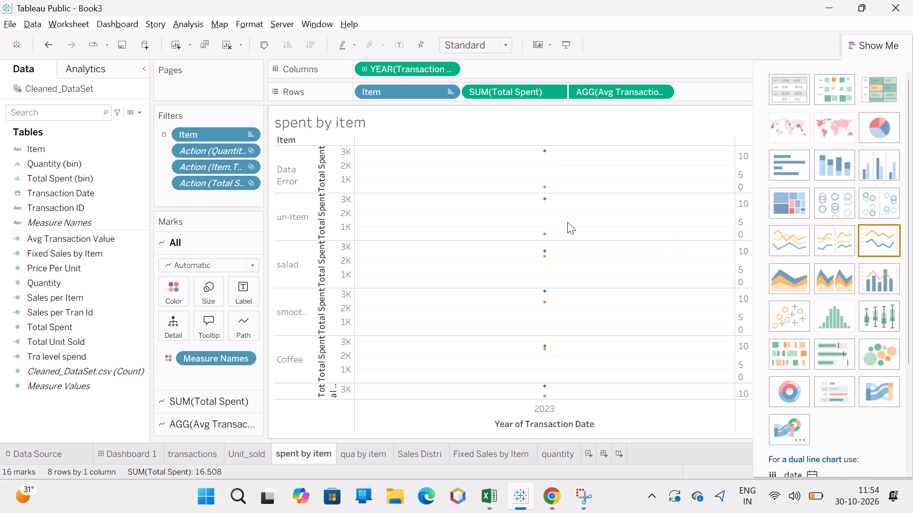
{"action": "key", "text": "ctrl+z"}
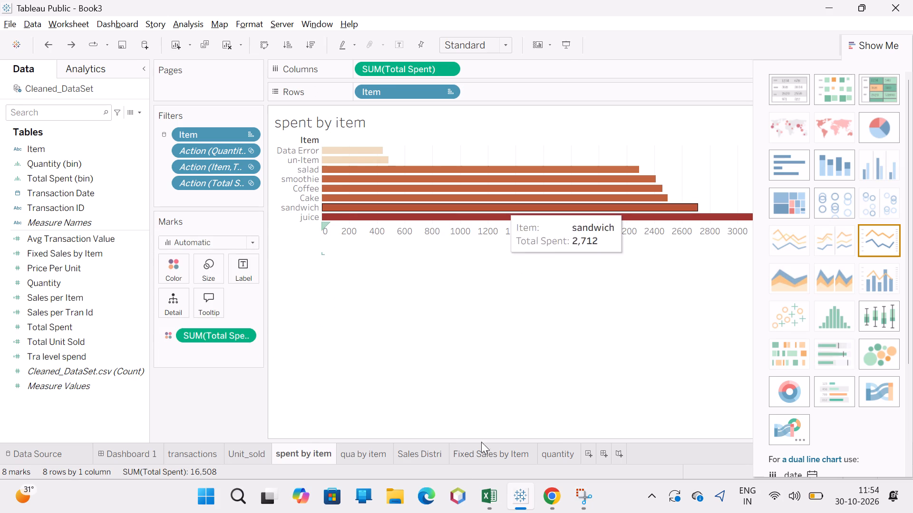
Return to Dashboard 1, review the sorted item charts, and clear the Total Sales Distribution slice filter.
{"action": "left_click", "coordinate": [139, 456]}
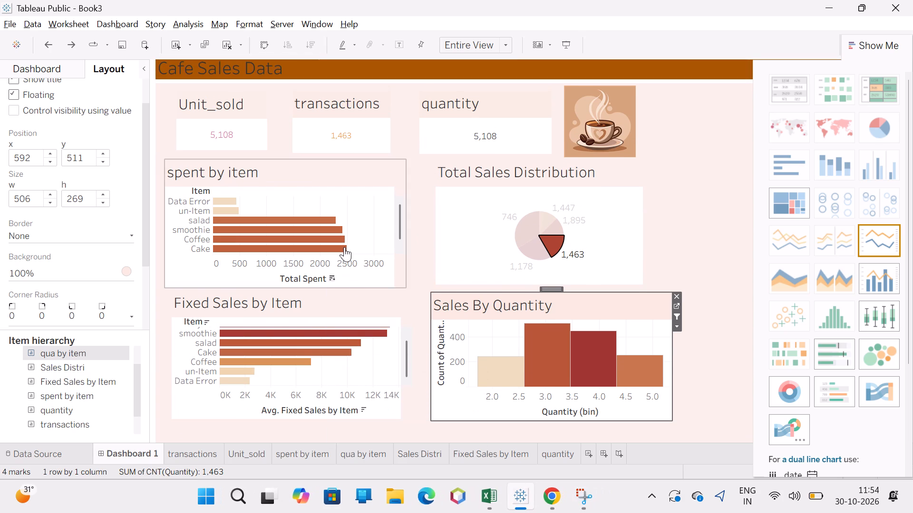
{"action": "scroll", "coordinate": [345, 246], "scroll_direction": "up", "scroll_amount": 1}
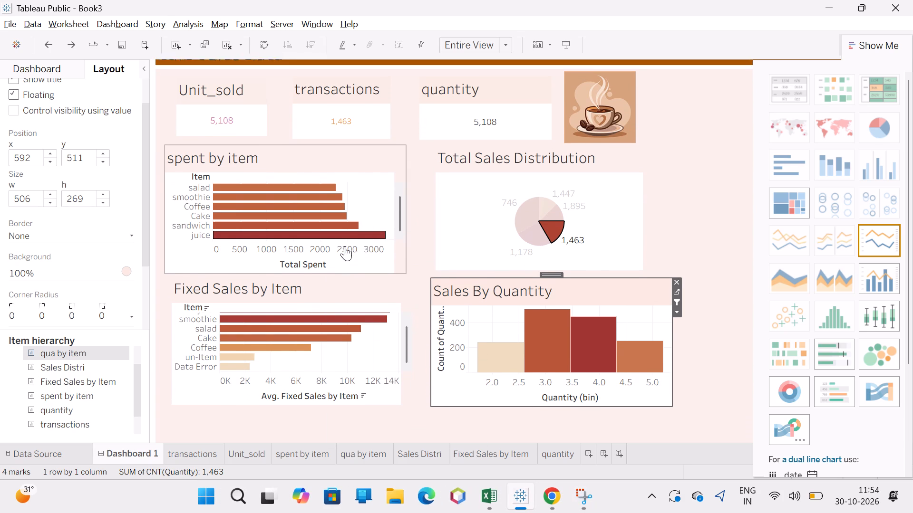
{"action": "scroll", "coordinate": [345, 246], "scroll_direction": "up", "scroll_amount": 1}
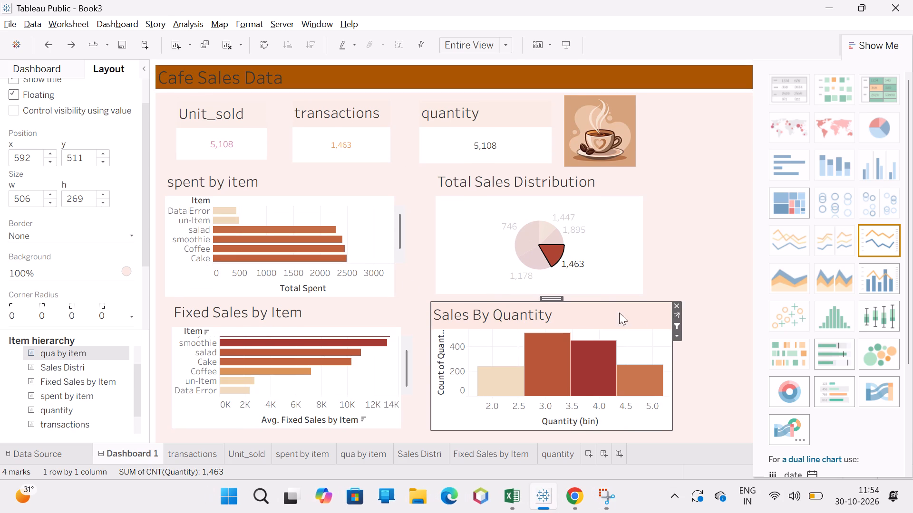
{"action": "left_click", "coordinate": [563, 245]}
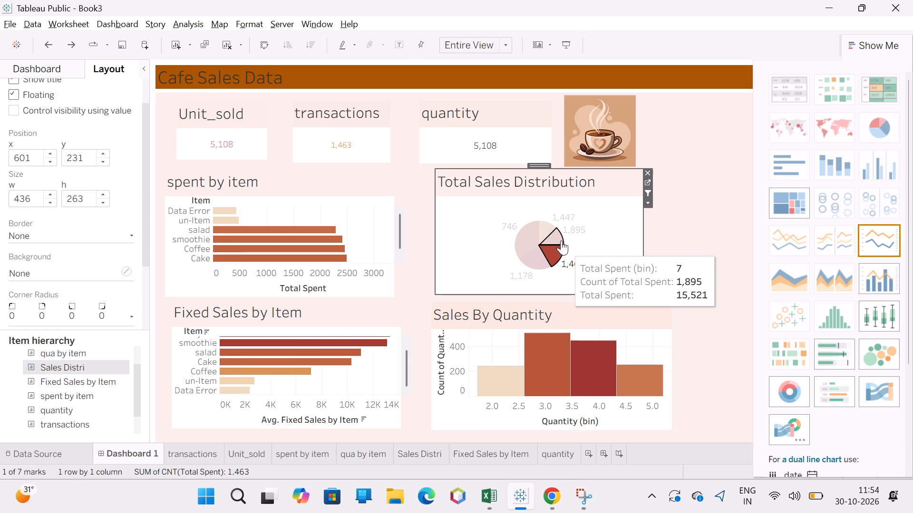
{"action": "left_click", "coordinate": [561, 240]}
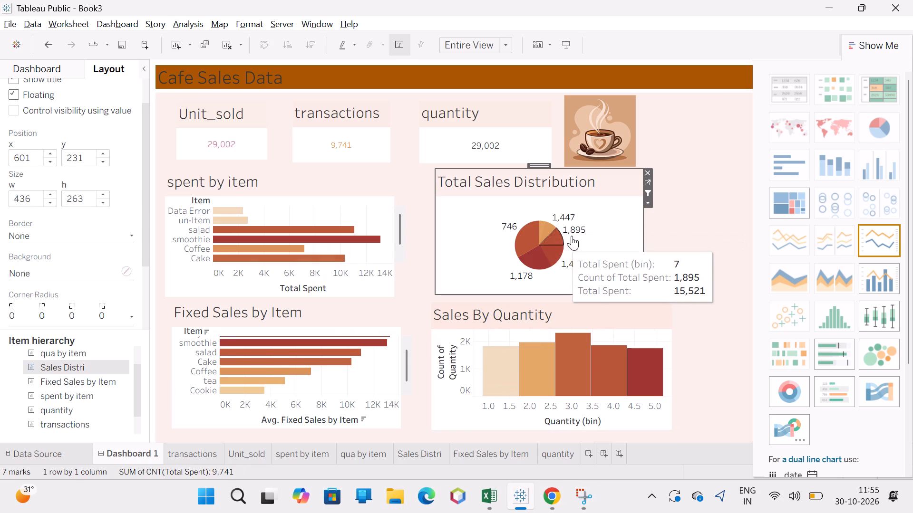
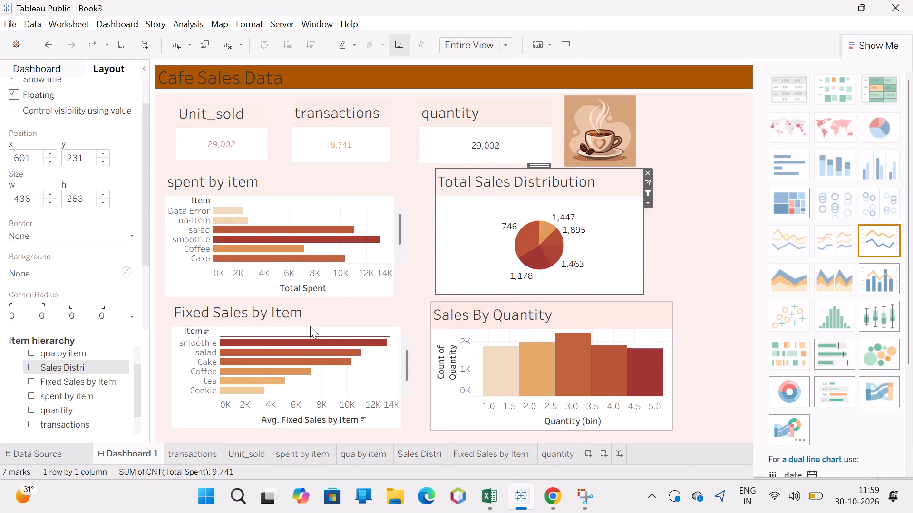
Review the transactions worksheet, Dashboard 1 and the spent by item worksheet, including the available analysis and data field options.
{"action": "left_click", "coordinate": [196, 452]}
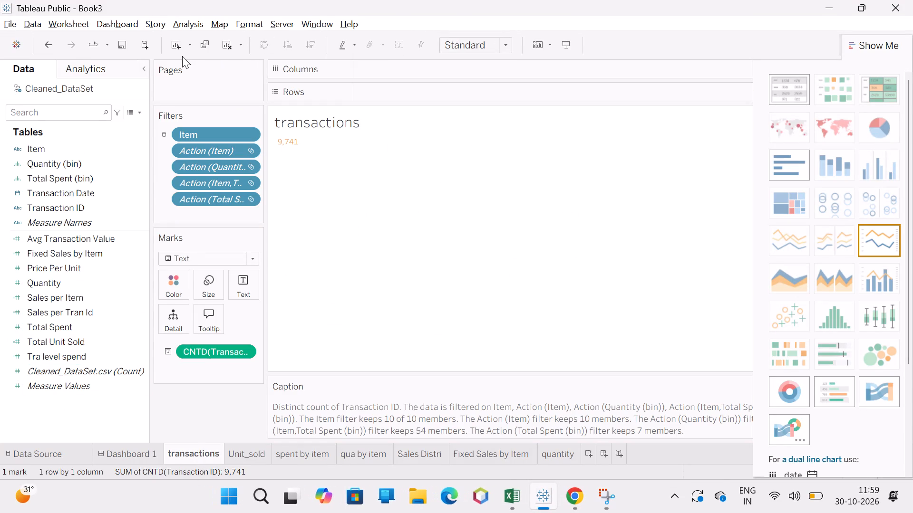
{"action": "left_click", "coordinate": [194, 21]}
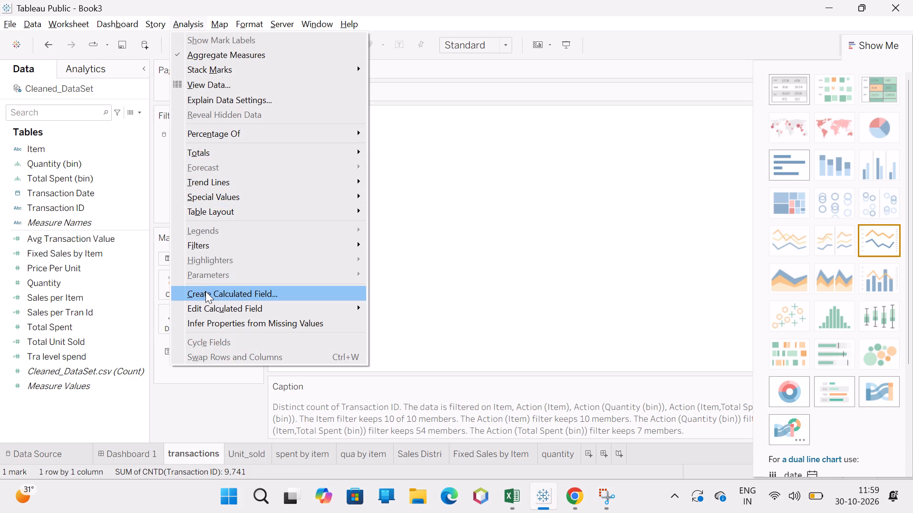
{"action": "left_click", "coordinate": [550, 147]}
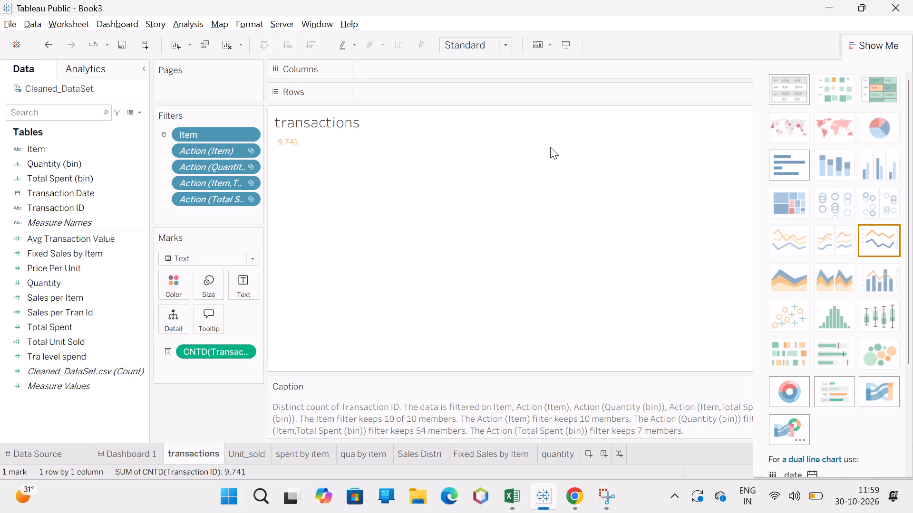
{"action": "left_click", "coordinate": [117, 454]}
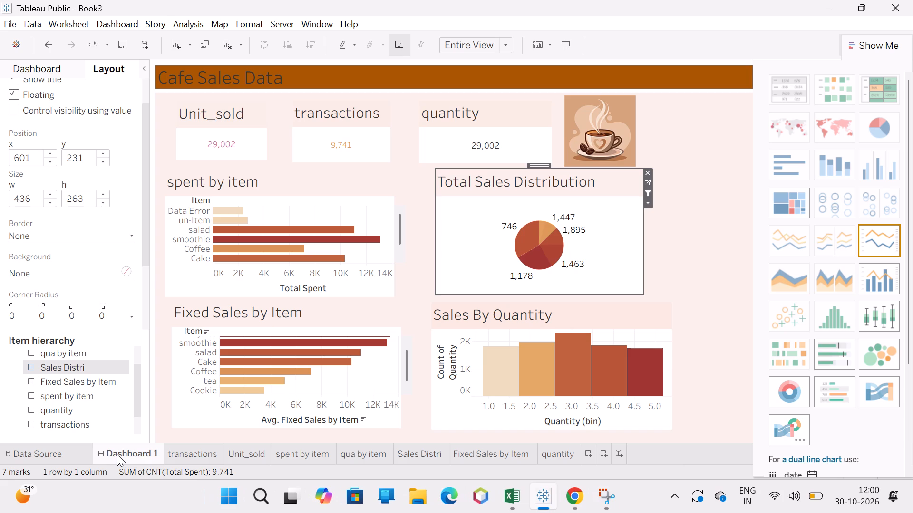
{"action": "left_click", "coordinate": [193, 449]}
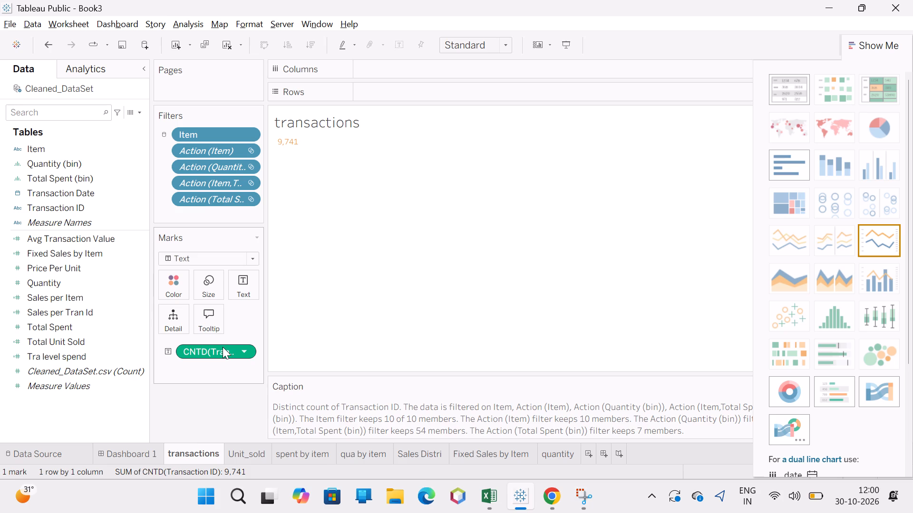
{"action": "left_click", "coordinate": [306, 453]}
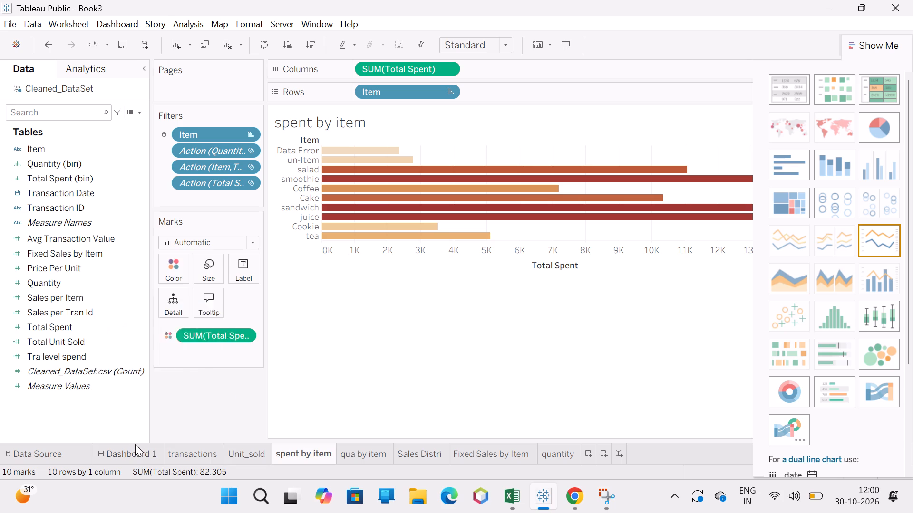
{"action": "scroll", "coordinate": [37, 403], "scroll_direction": "down", "scroll_amount": 1, "text": "ctrl"}
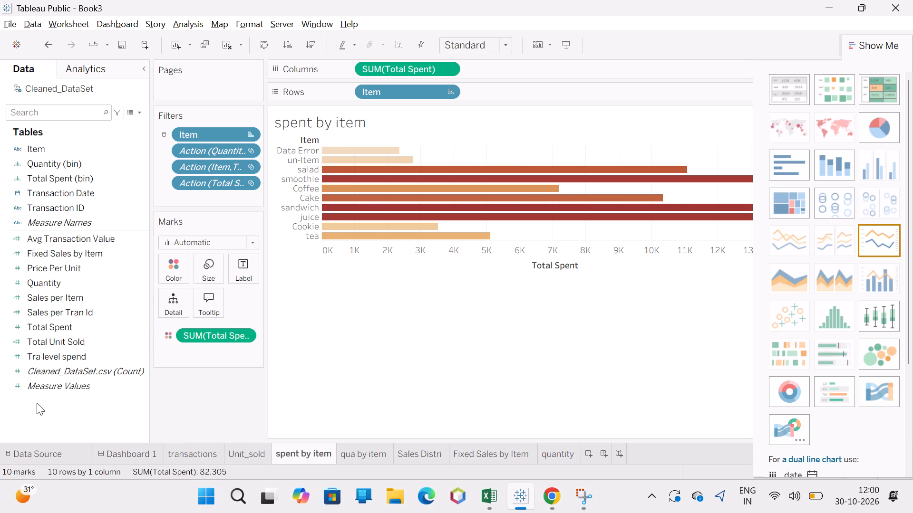
{"action": "right_click", "coordinate": [37, 403]}
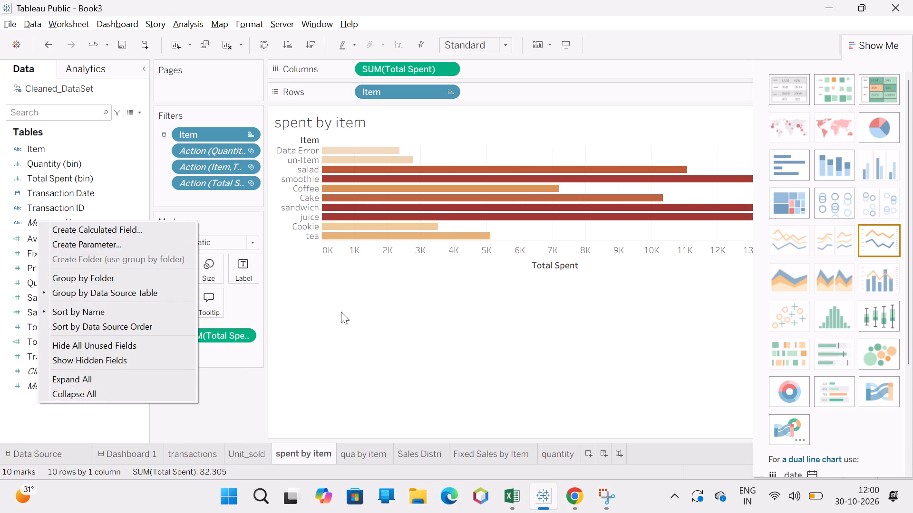
{"action": "left_click", "coordinate": [394, 334]}
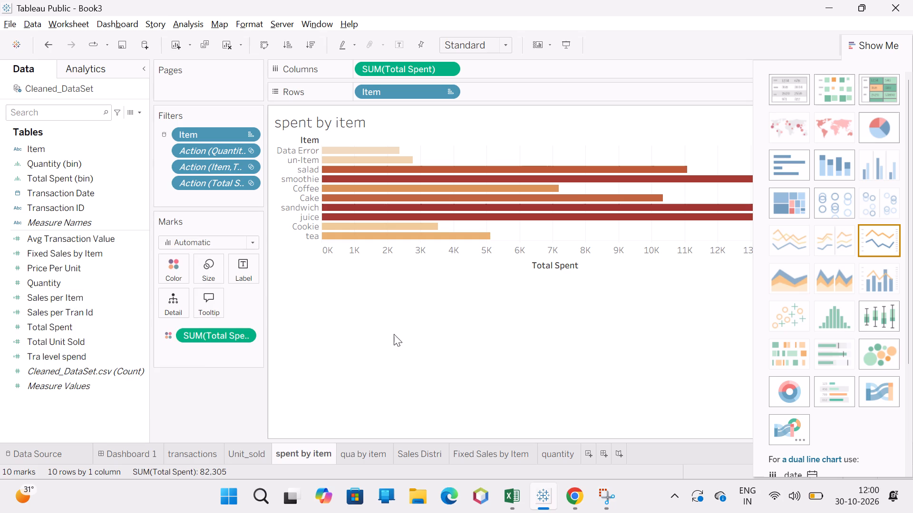
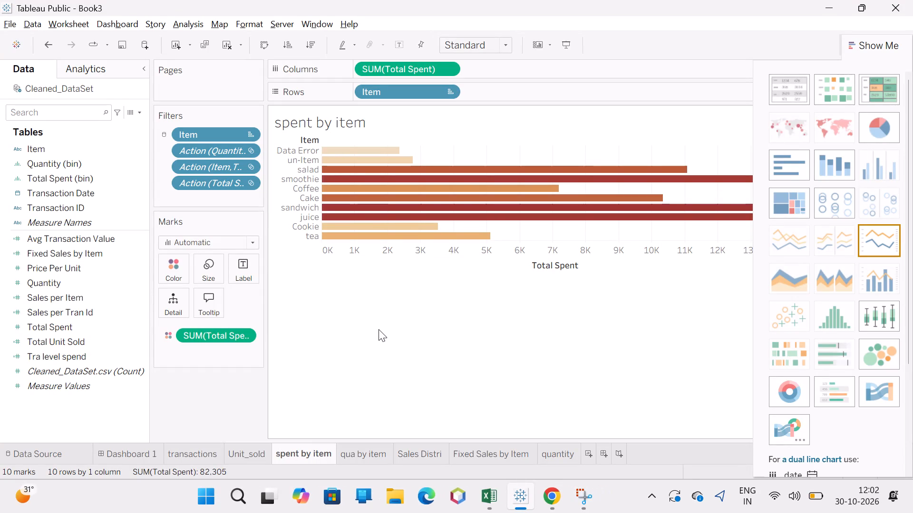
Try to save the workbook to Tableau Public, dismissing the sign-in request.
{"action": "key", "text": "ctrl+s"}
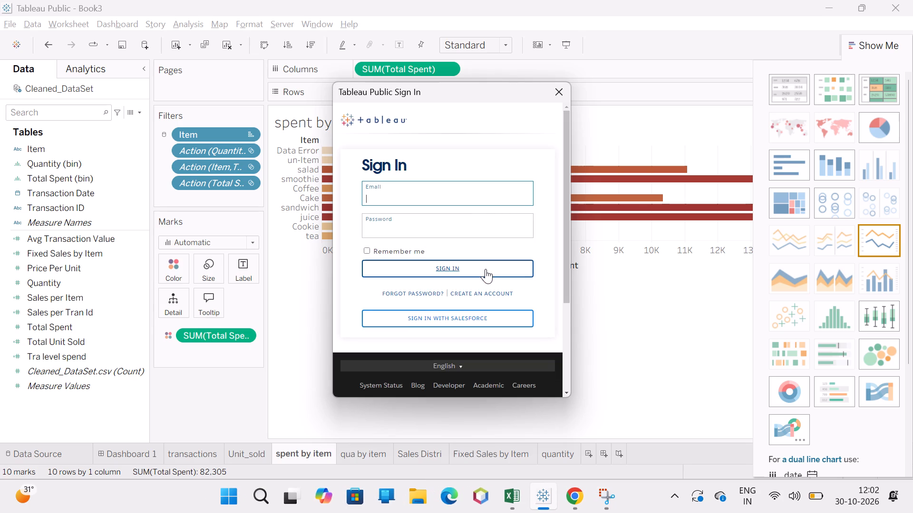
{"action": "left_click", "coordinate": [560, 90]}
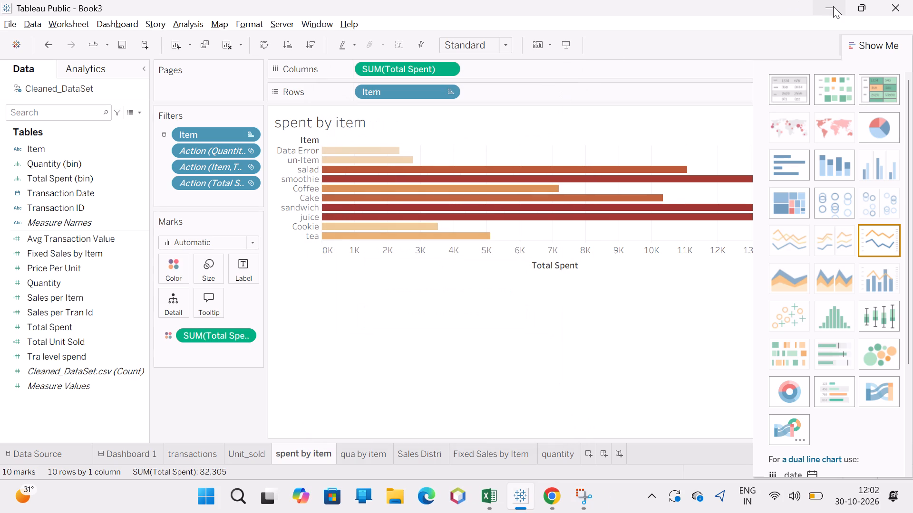
Minimize the Tableau Public and Chrome windows to reach the desktop and put the computer to Sleep.
{"action": "left_click", "coordinate": [833, 6]}
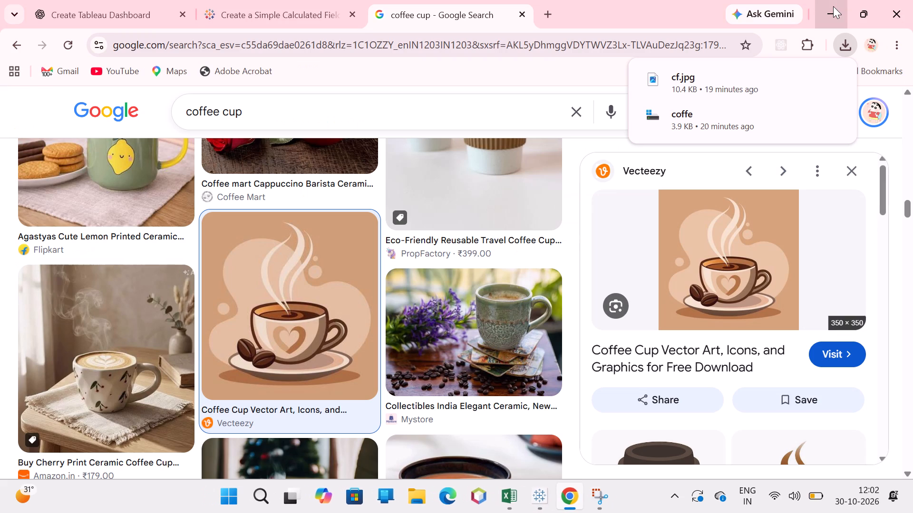
{"action": "left_click", "coordinate": [833, 6]}
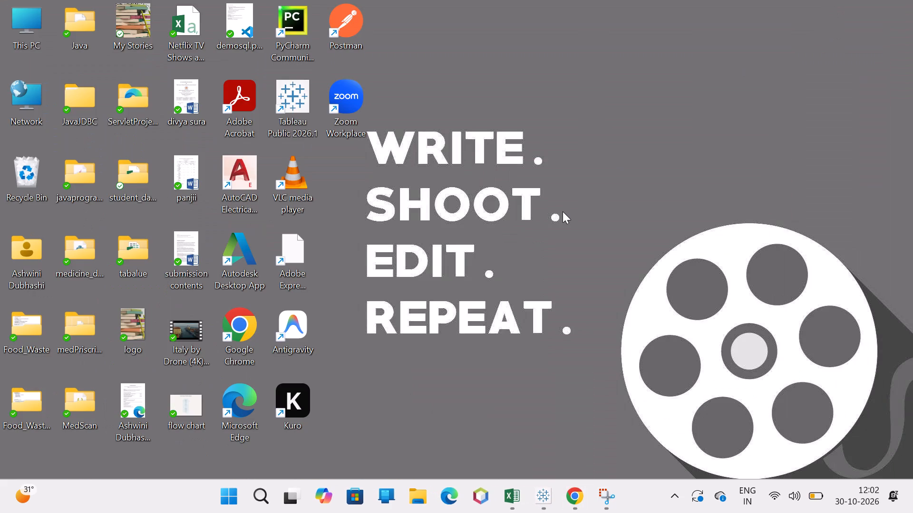
{"action": "left_click", "coordinate": [563, 211]}
{"action": "key", "text": "alt+F4"}
{"action": "key", "text": "Left"}
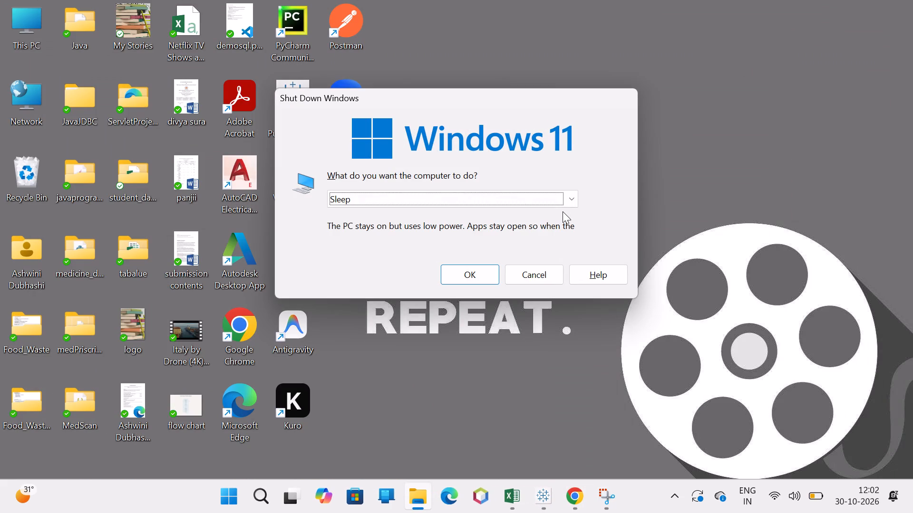
{"action": "key", "text": "Return"}
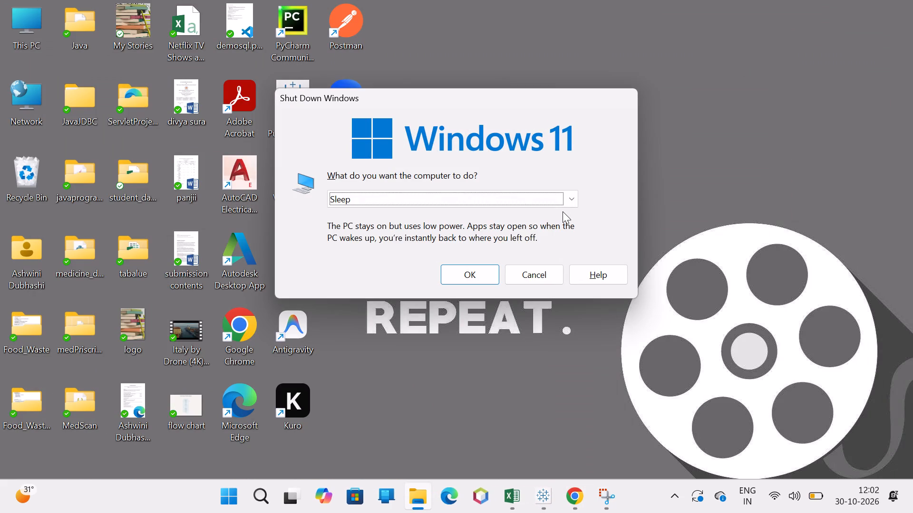